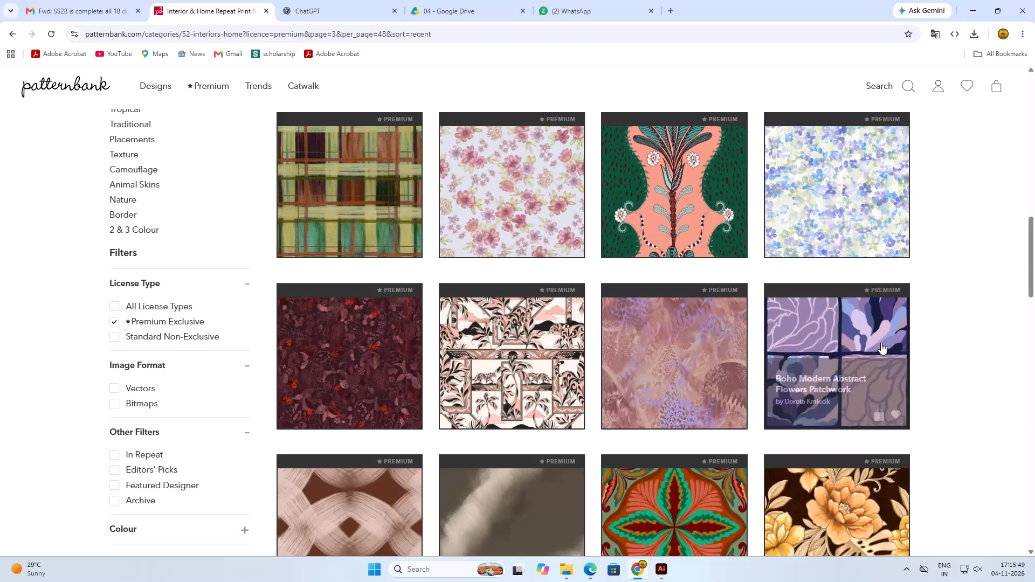
Browse the premium interior and home pattern designs on the third page of the Patternbank results.
click(965, 308)
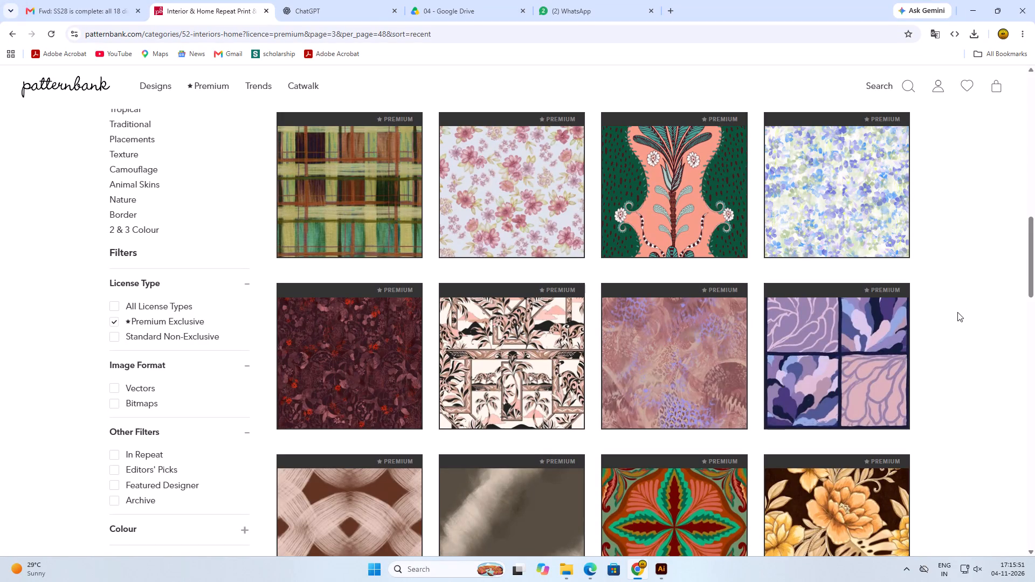
scroll(832, 317, down, 10)
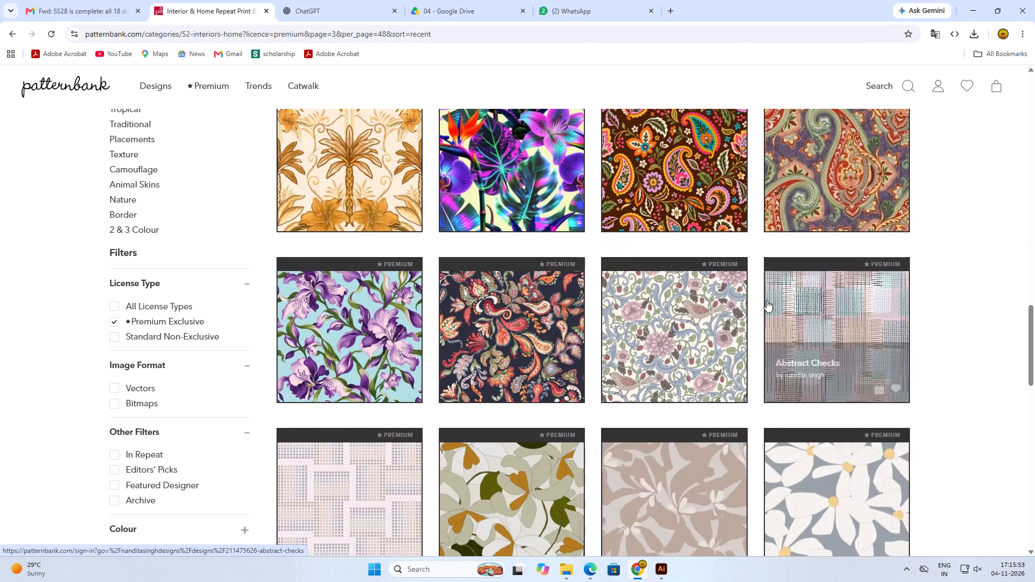
scroll(650, 303, down, 3)
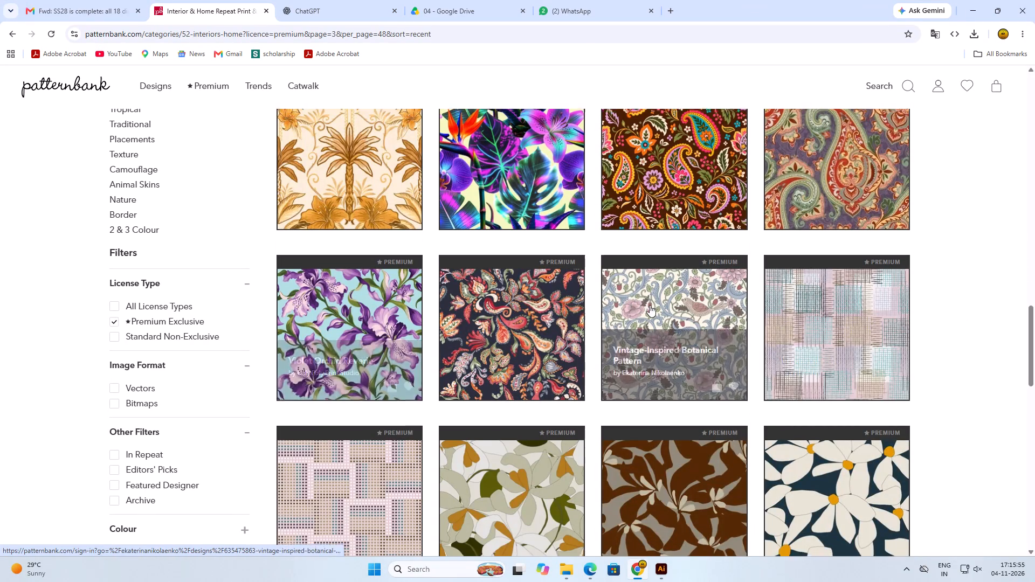
scroll(650, 305, down, 17)
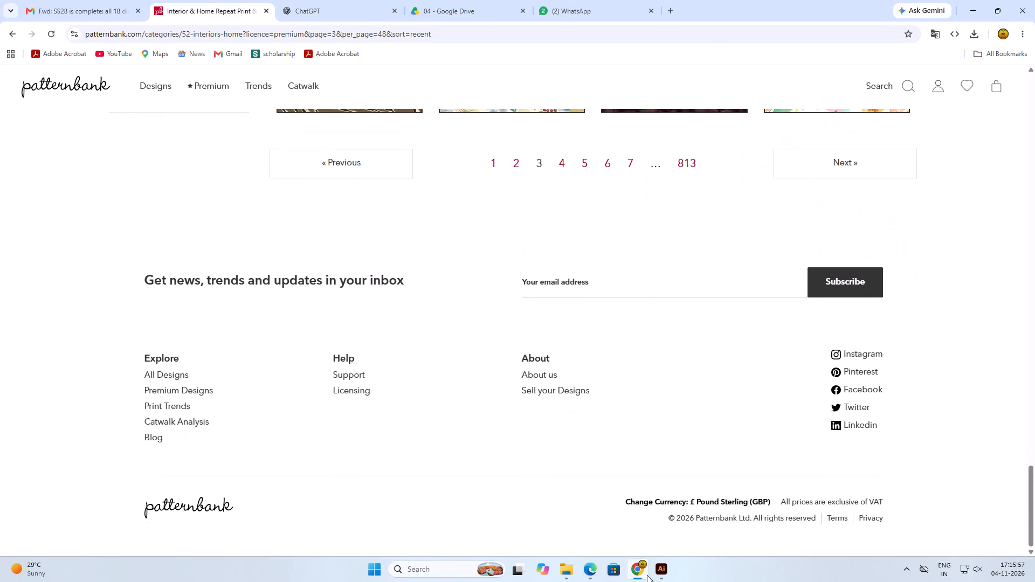
Switch to Illustrator and close the NEW DEVELOPMENT 6 60X180CM.ai document.
click(661, 575)
click(646, 374)
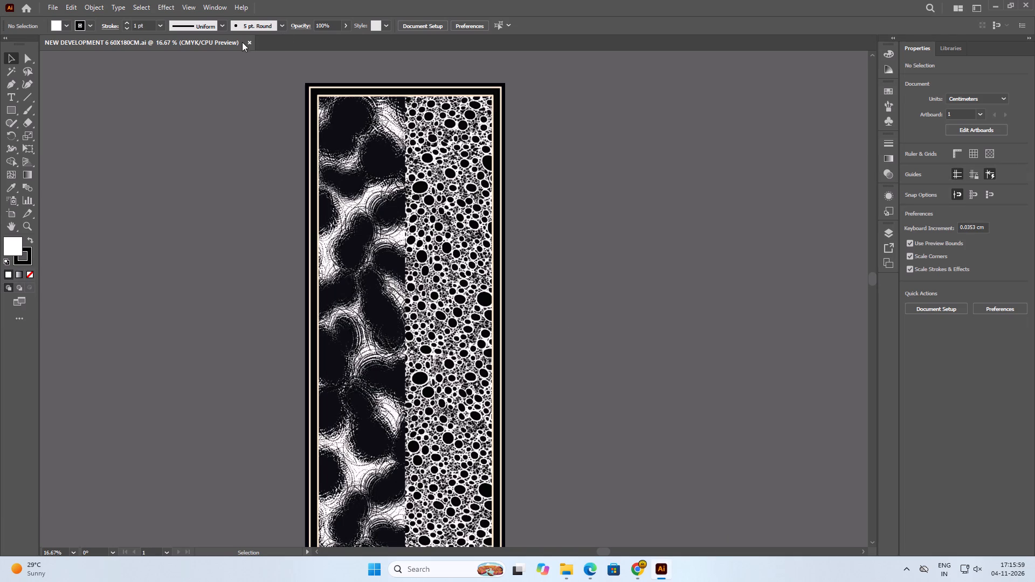
click(247, 39)
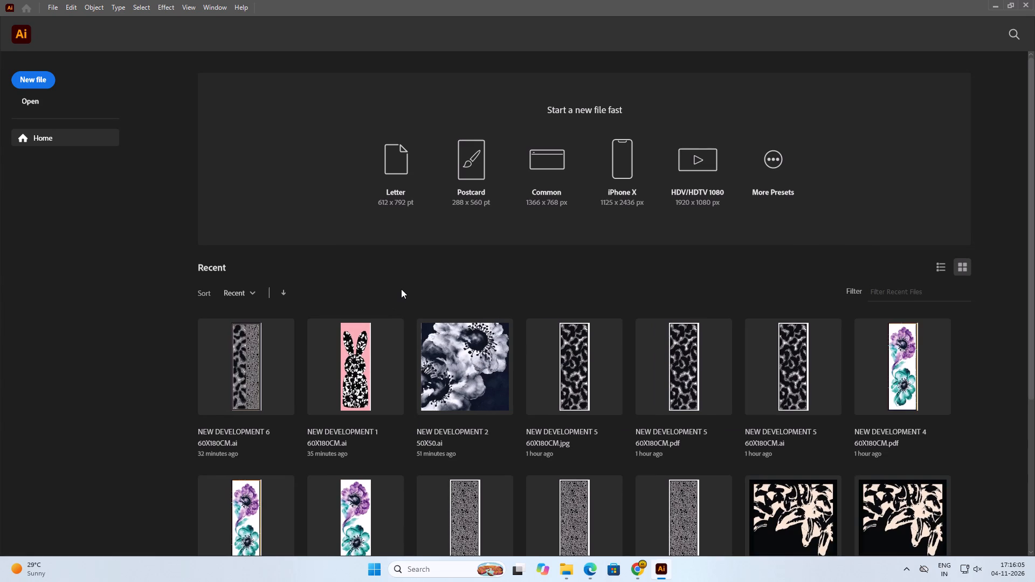
click(401, 289)
Switch to File Explorer and look over the existing design previews in the NEW CAD FILE folder, including NEW DEVELOPMENT 1 50X50 and new 18.
click(568, 578)
click(601, 524)
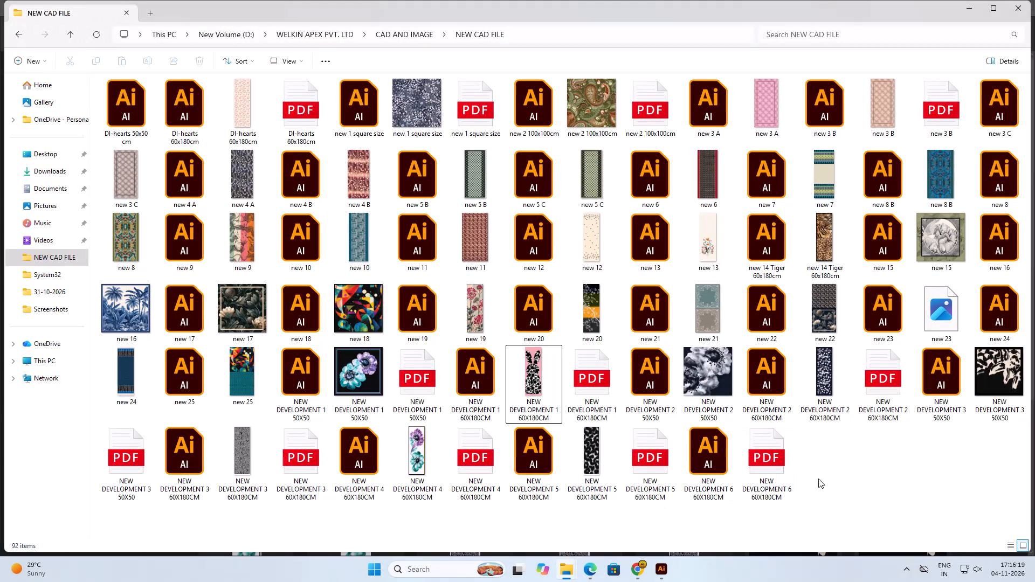
click(818, 479)
click(698, 368)
click(355, 370)
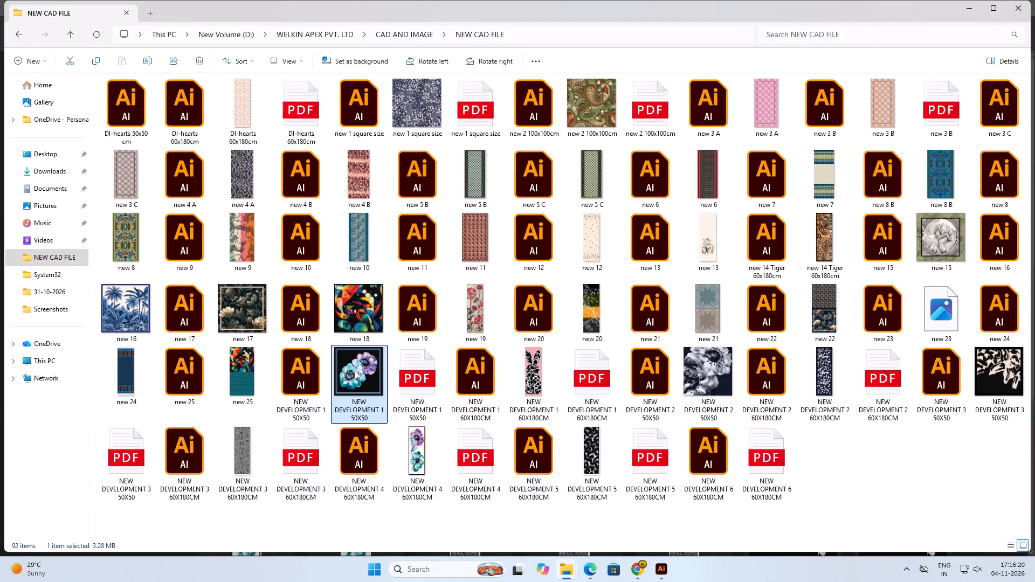
click(349, 315)
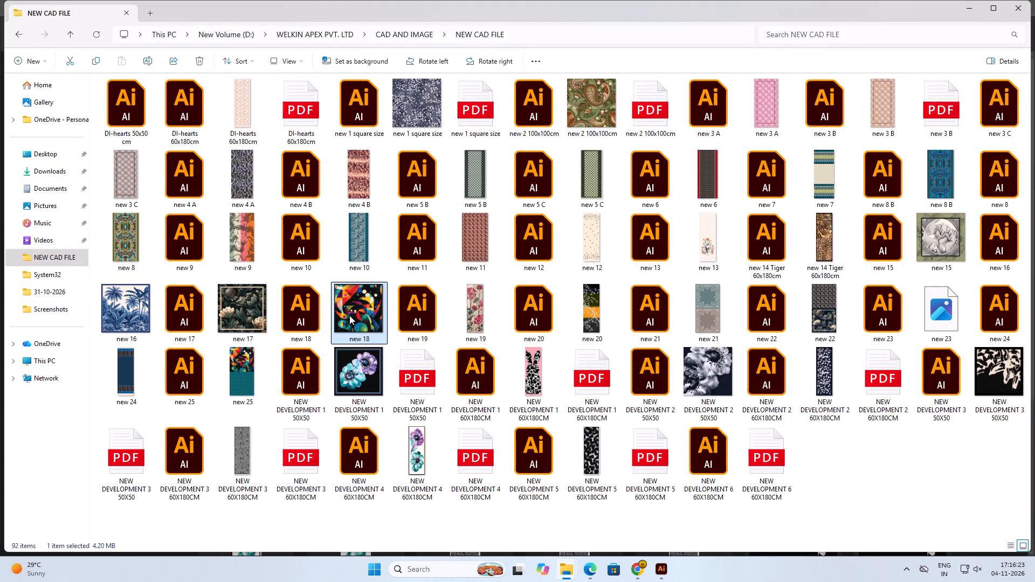
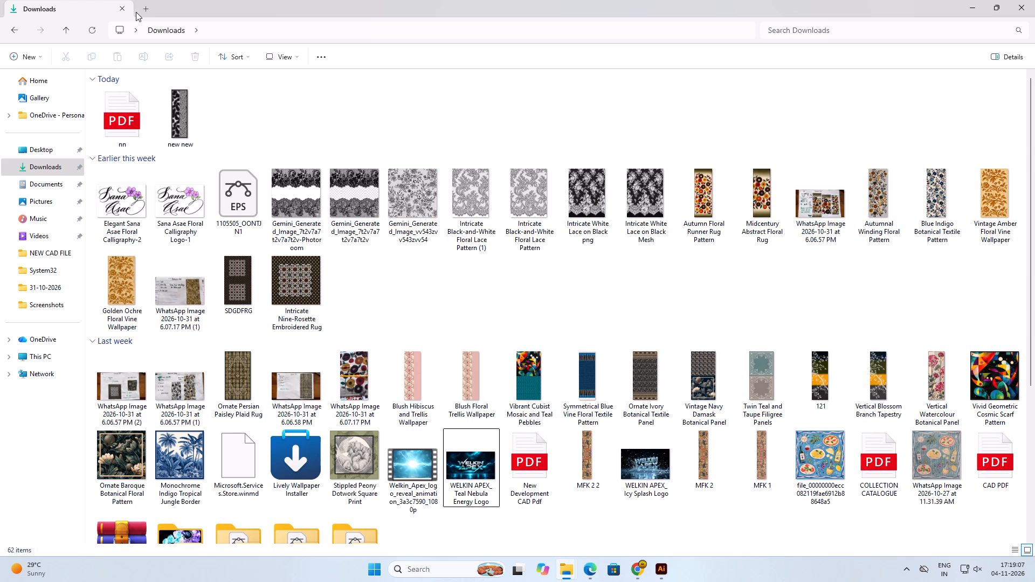
Switch to the NEW CAD FILE folder window and examine the DI-hearts 60x180cm.jpg design at larger size.
click(253, 104)
scroll(253, 104, up, 5)
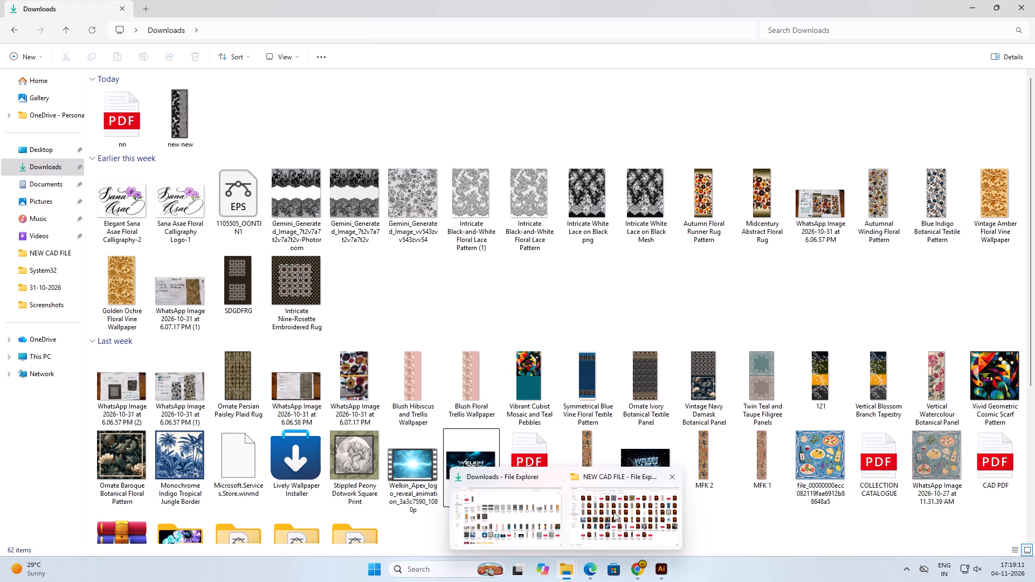
click(615, 511)
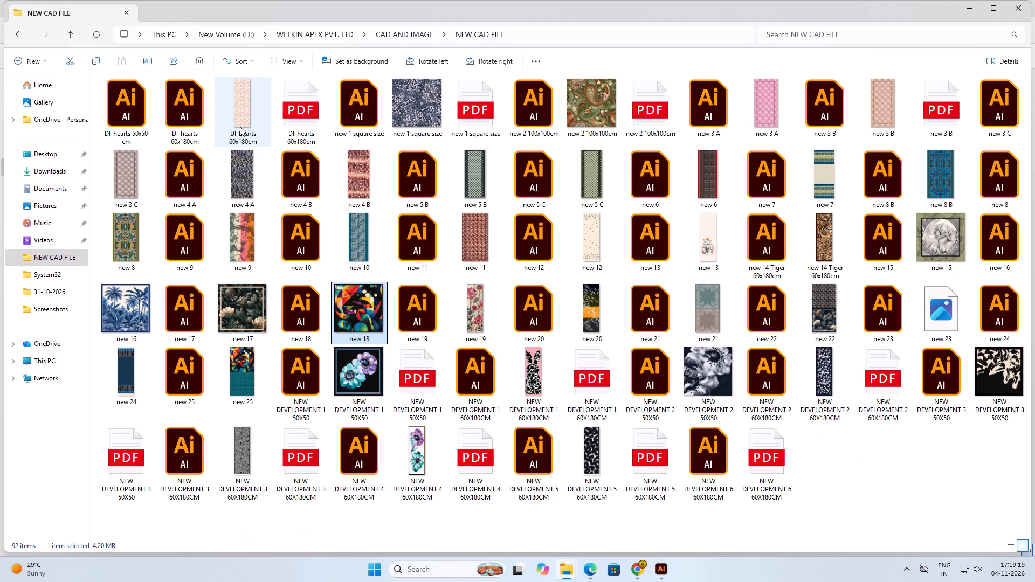
double_click(241, 123)
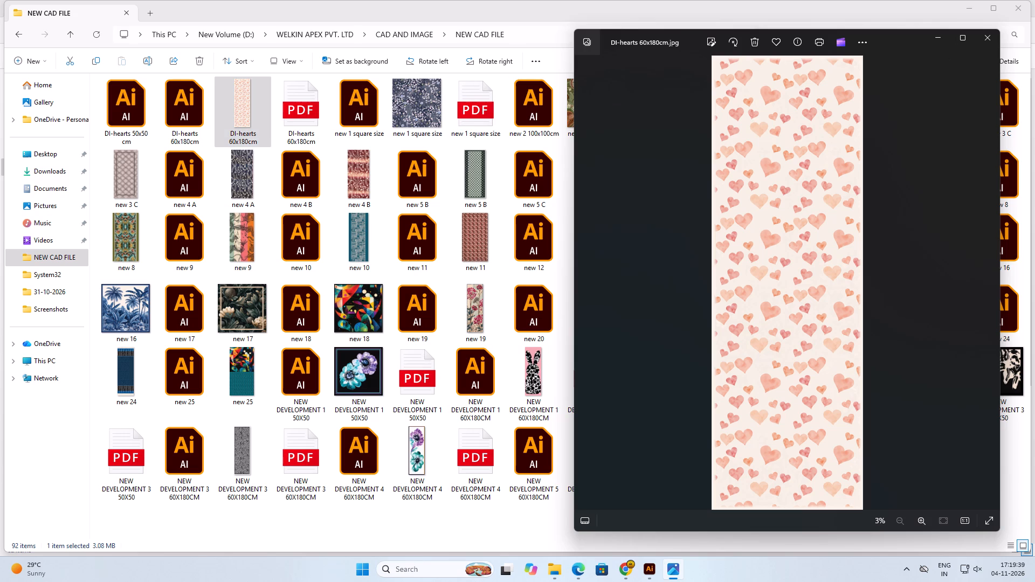
click(984, 45)
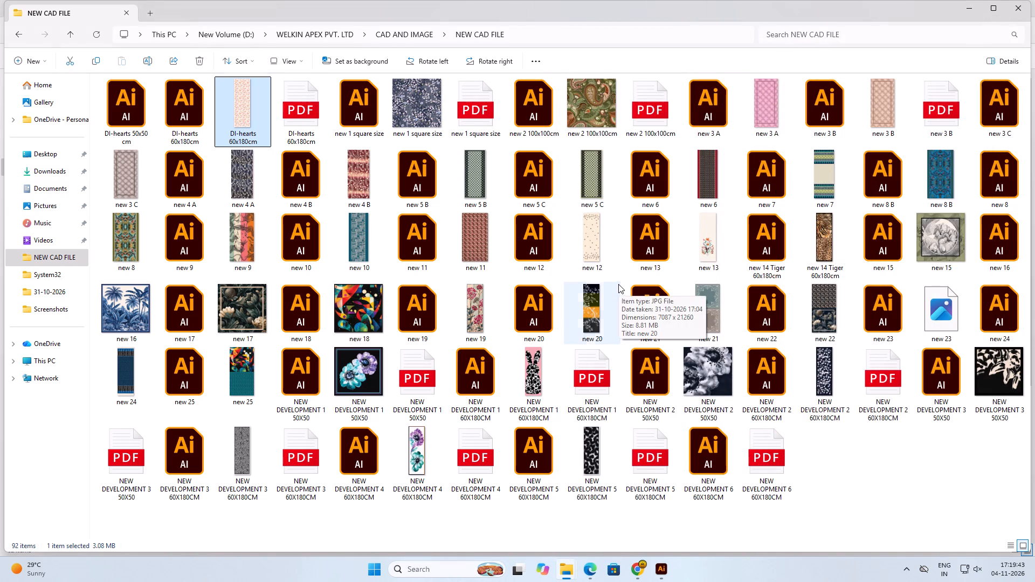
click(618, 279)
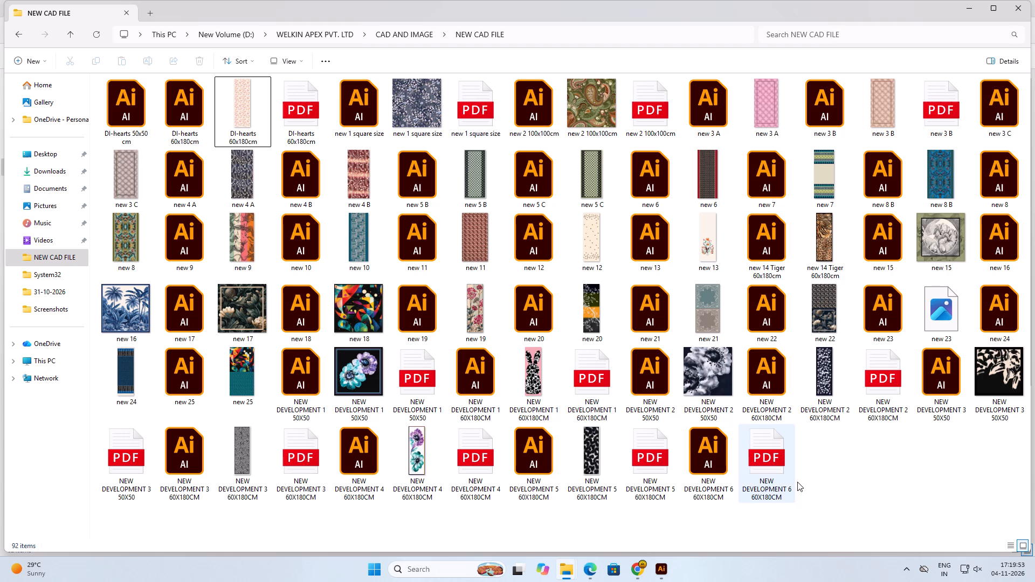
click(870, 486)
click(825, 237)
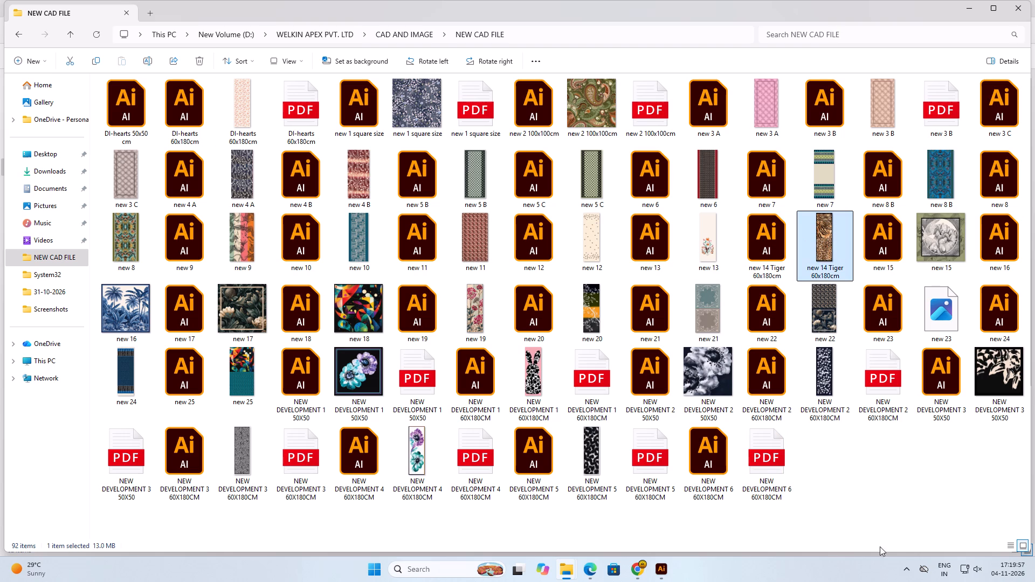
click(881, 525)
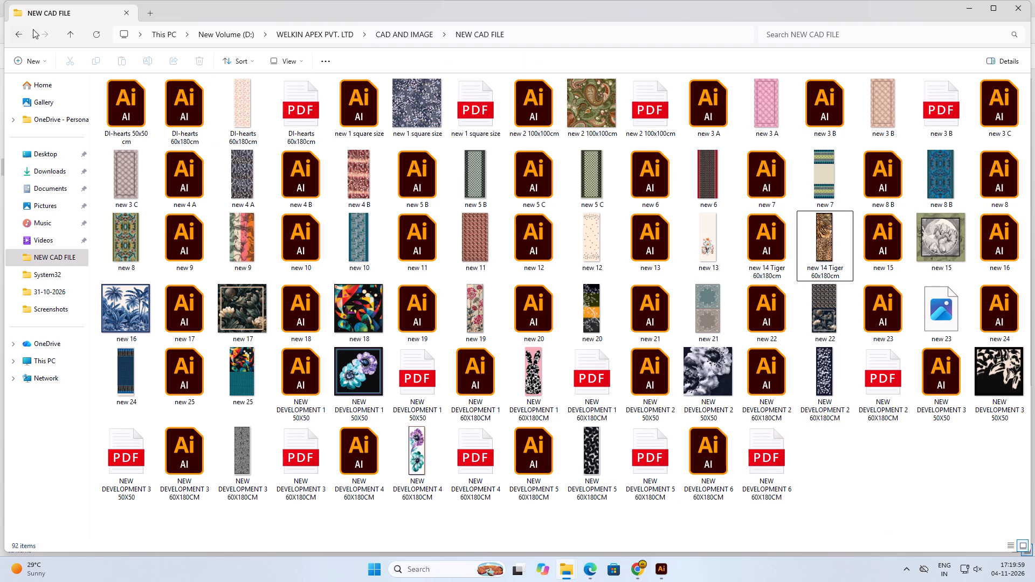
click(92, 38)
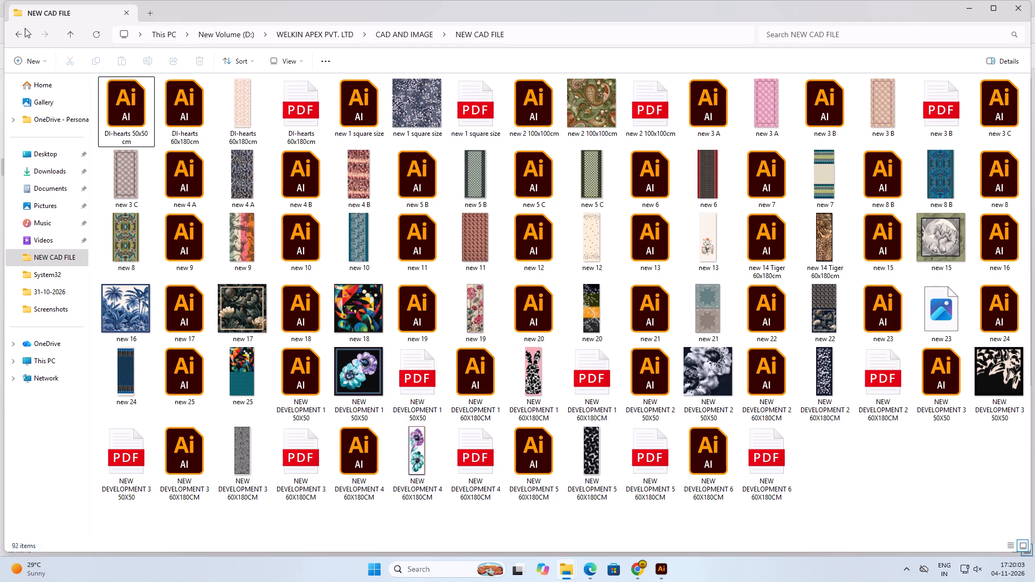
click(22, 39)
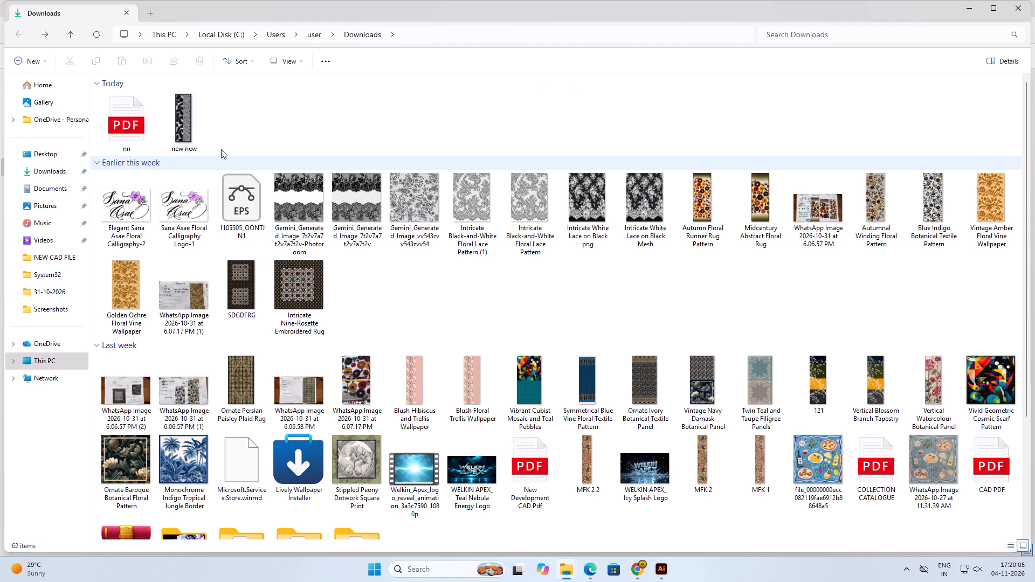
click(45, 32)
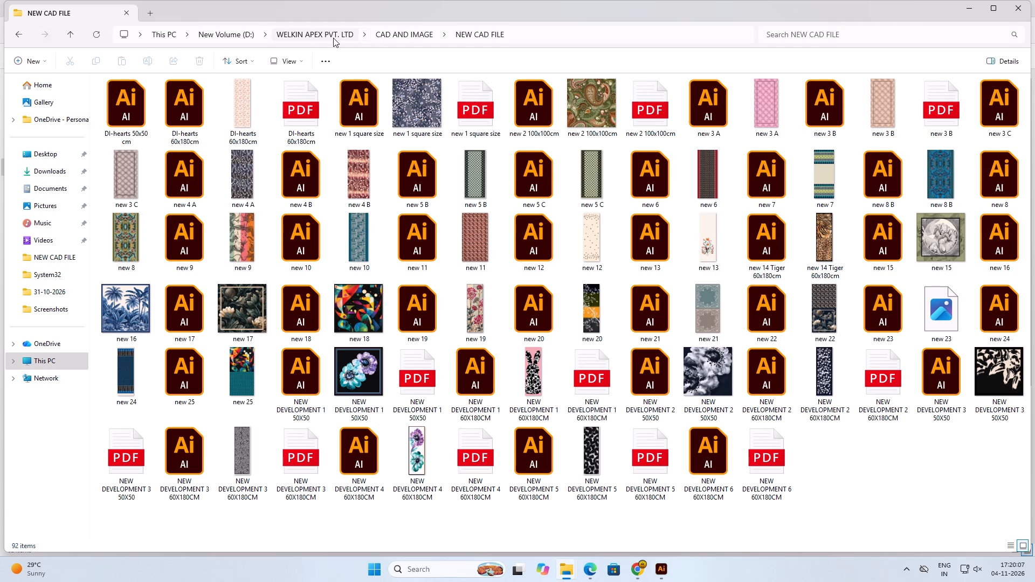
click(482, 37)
Create a new folder named cad file pdf inside the NEW CAD FILE folder.
click(852, 468)
key(ctrl+shift+n)
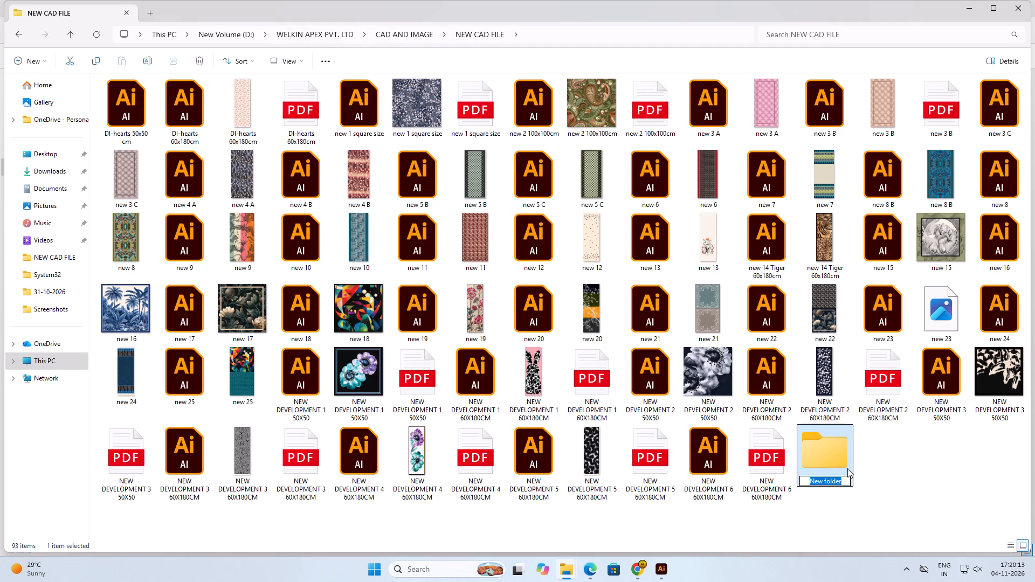
text(cad)
key(space)
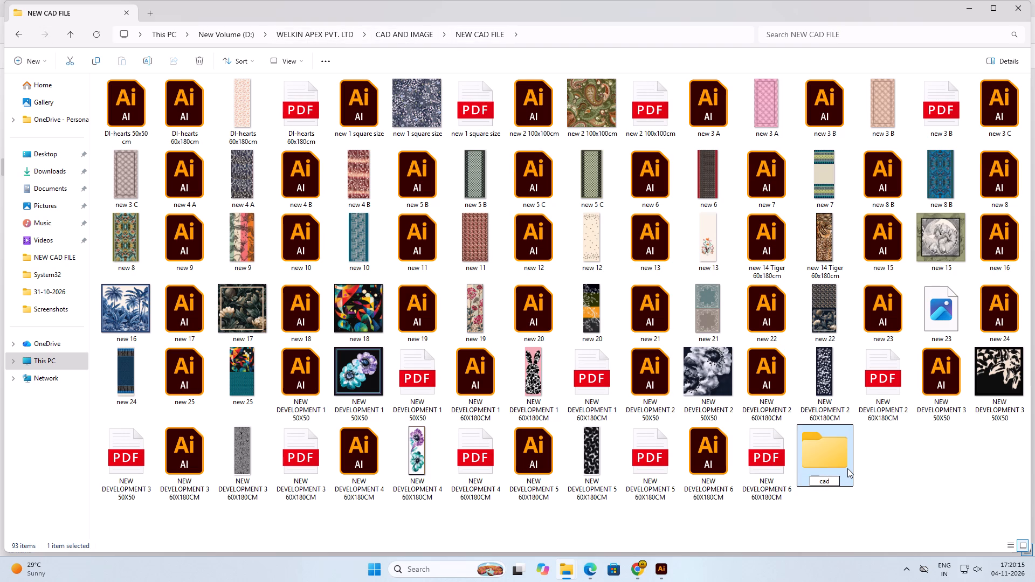
text(file)
key(space)
text(pdf)
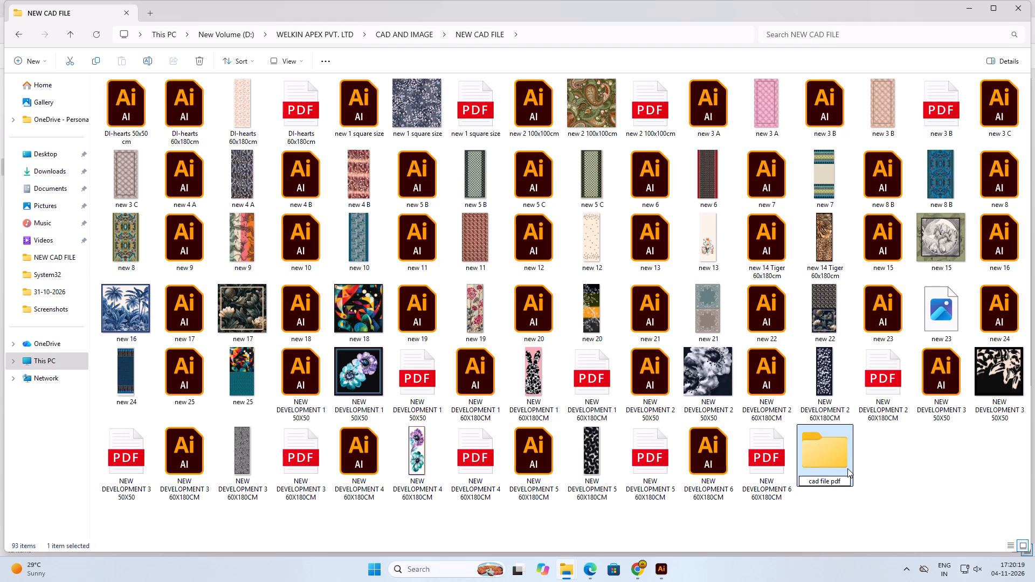
key(Return)
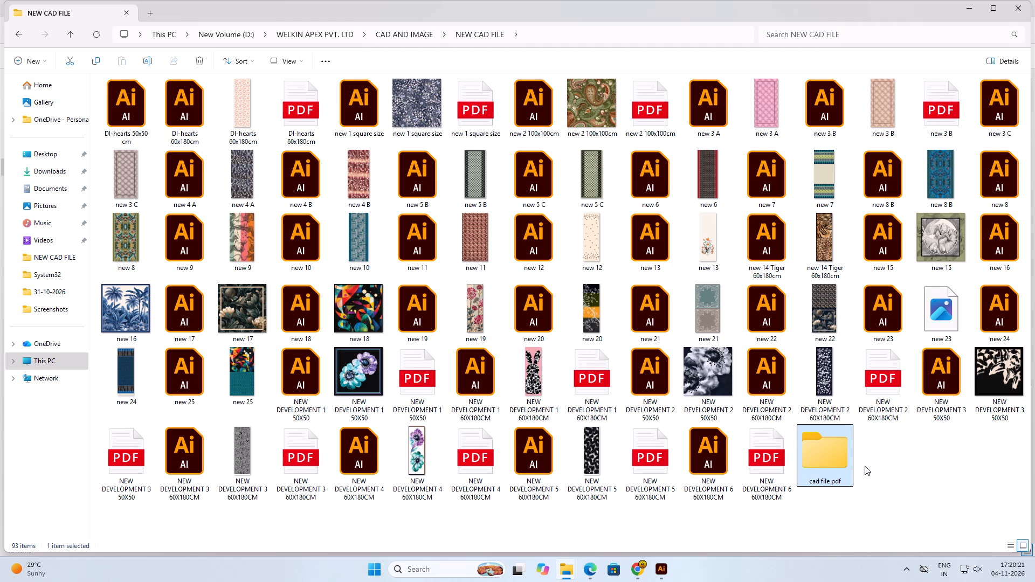
click(865, 466)
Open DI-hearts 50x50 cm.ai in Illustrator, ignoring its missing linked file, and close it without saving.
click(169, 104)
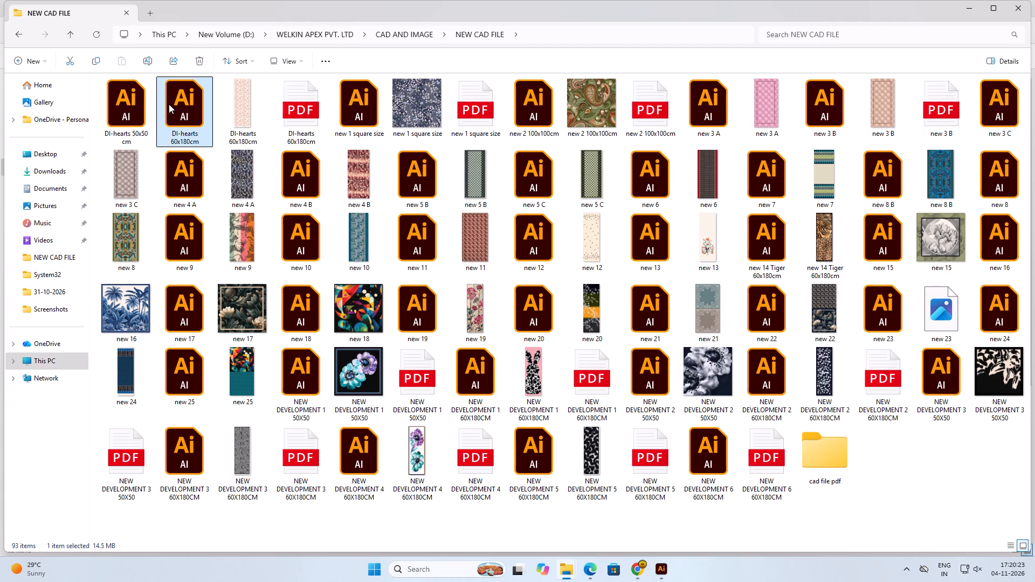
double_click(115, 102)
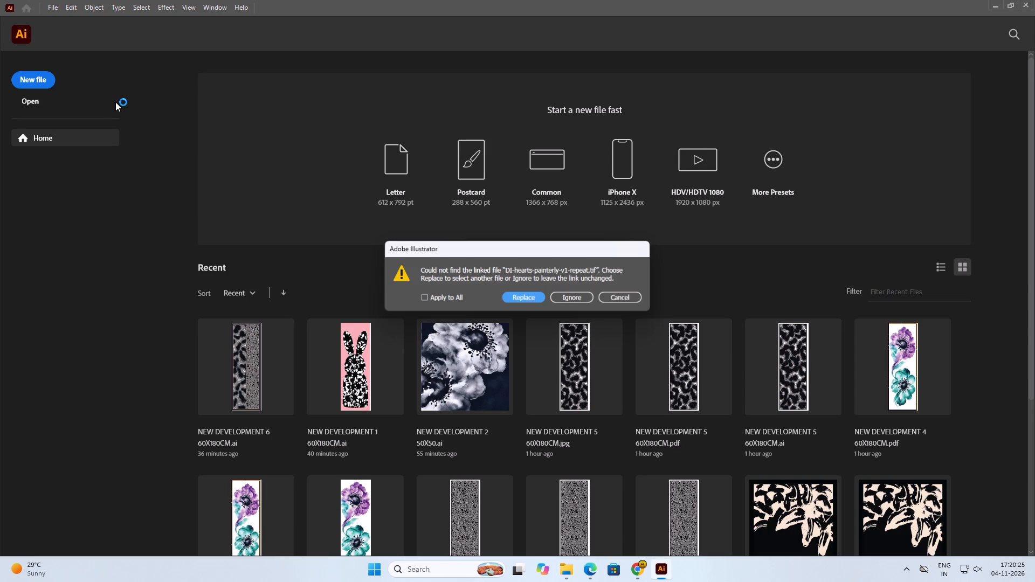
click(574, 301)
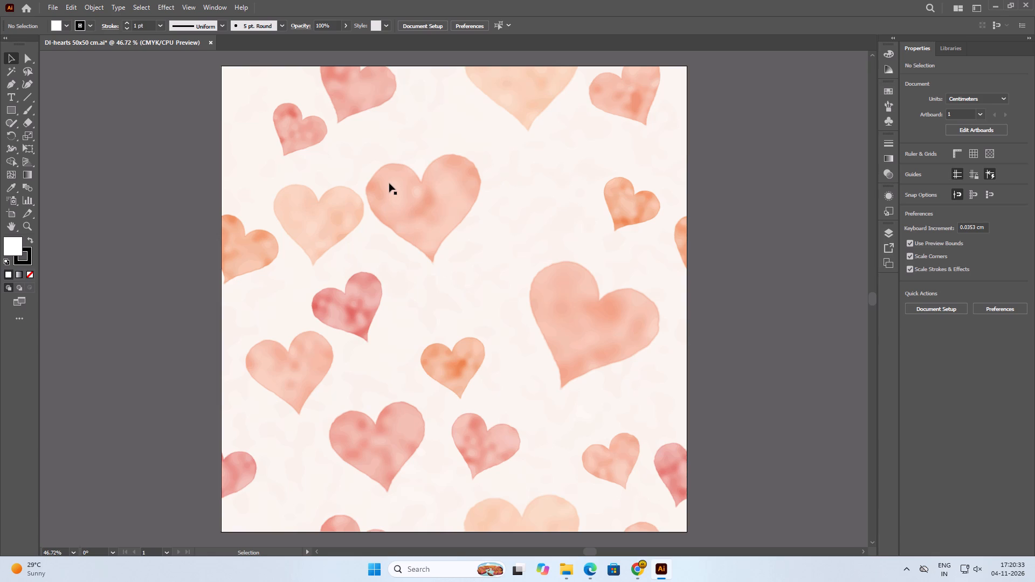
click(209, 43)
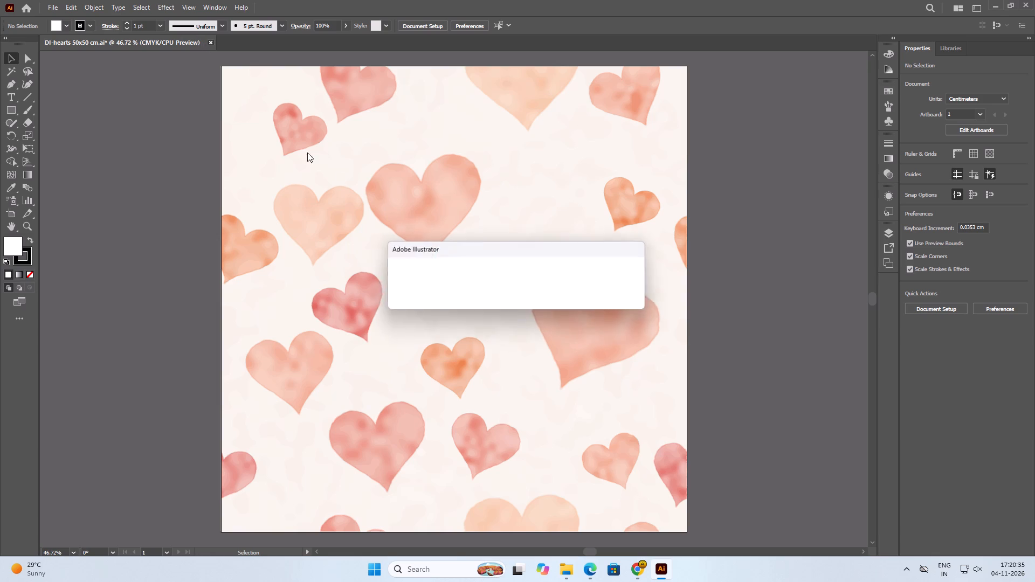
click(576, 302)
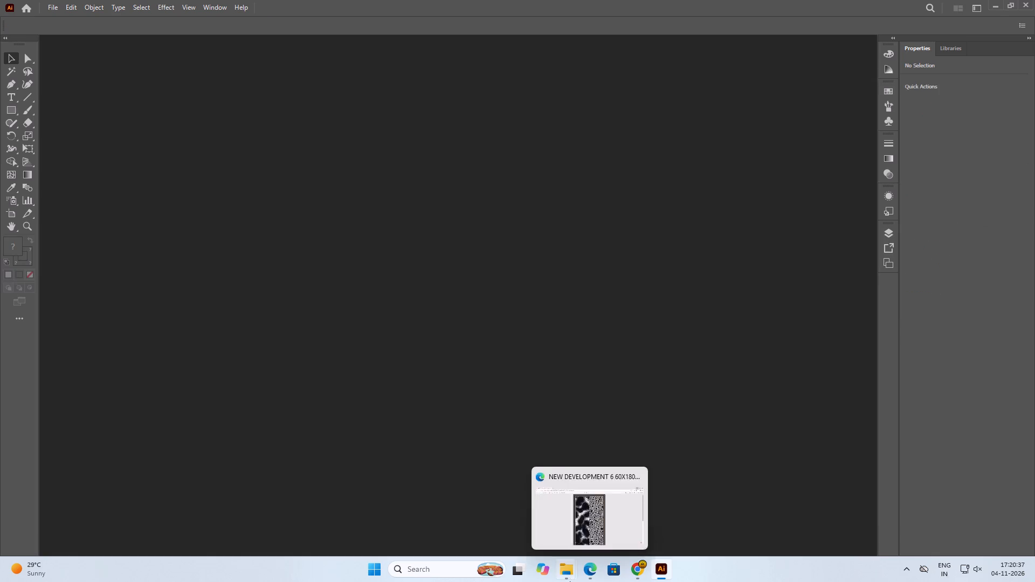
Open new 1 square size.ai from NEW CAD FILE, save it as an Adobe PDF in the cad file pdf folder, and close it.
click(596, 508)
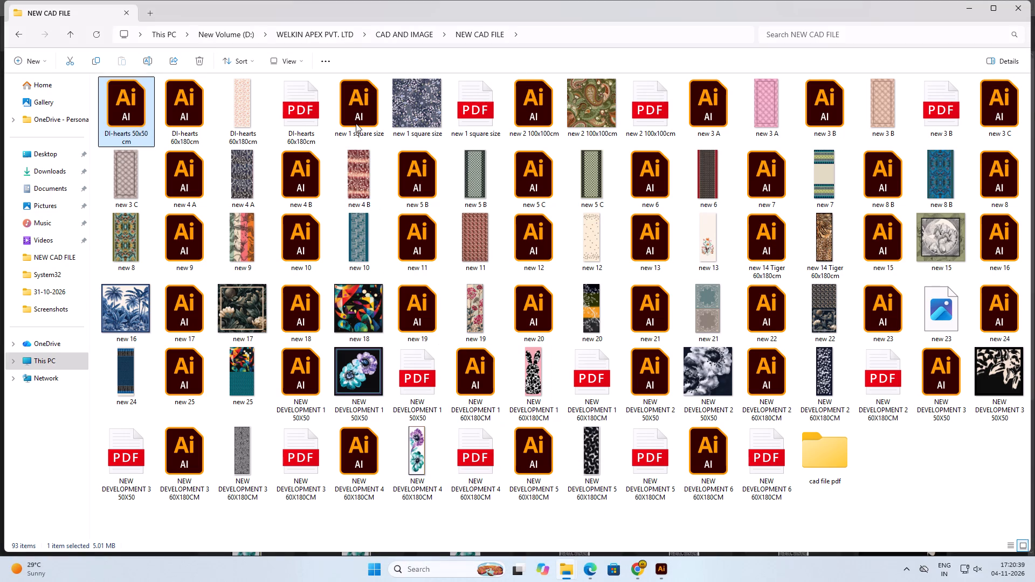
click(356, 123)
double_click(371, 106)
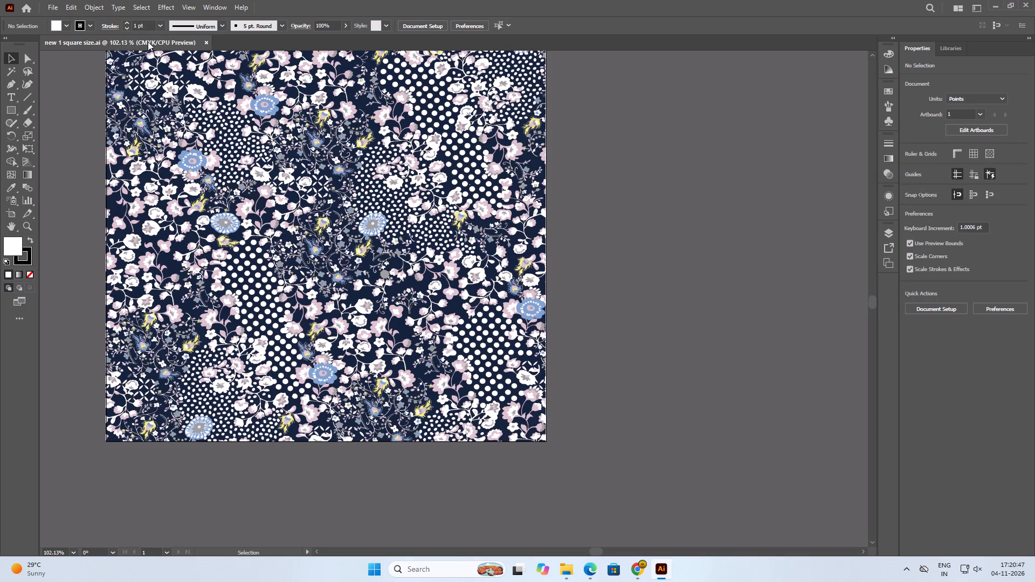
key(ctrl+shift+s)
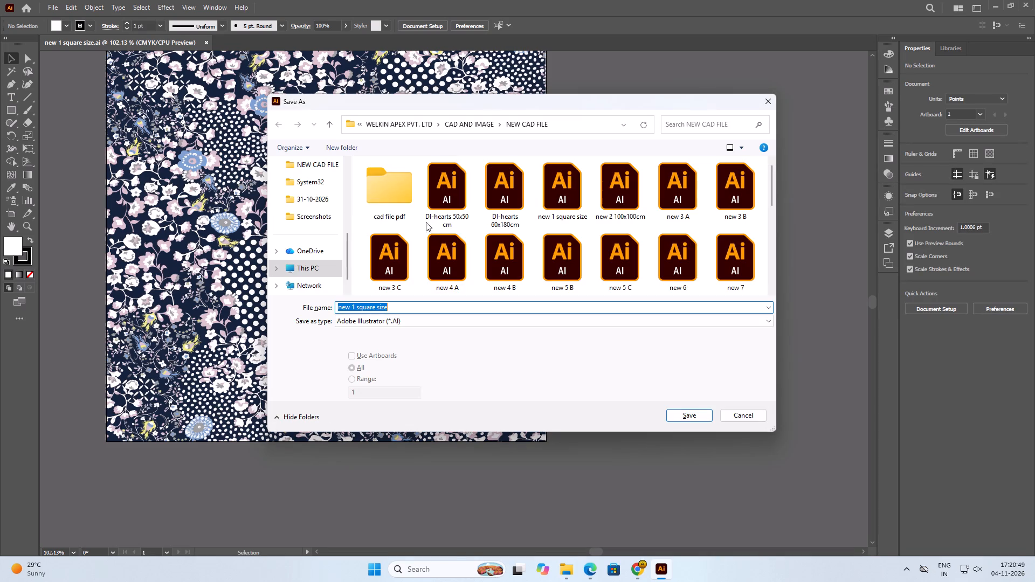
double_click(376, 197)
click(408, 325)
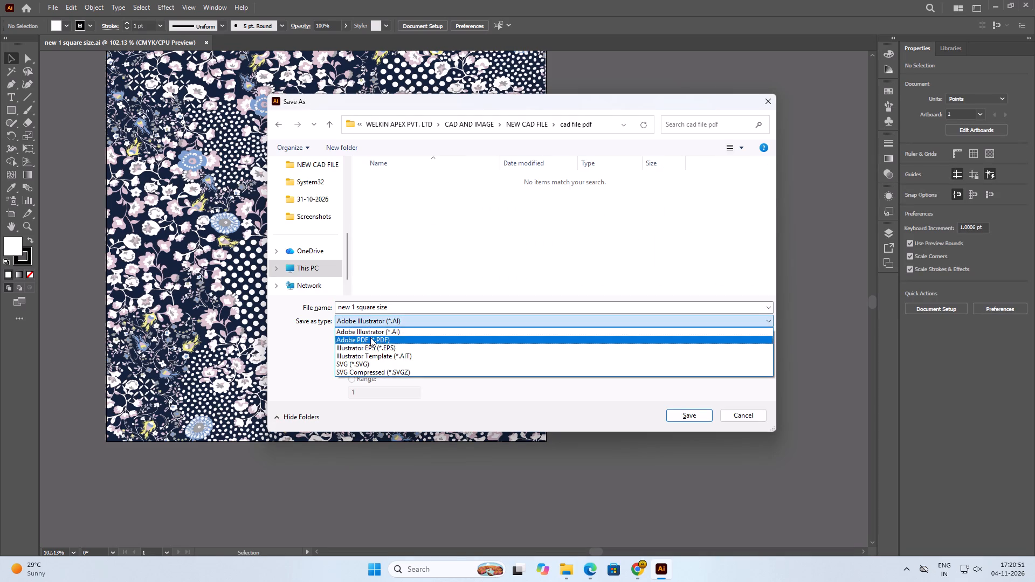
click(370, 337)
click(673, 413)
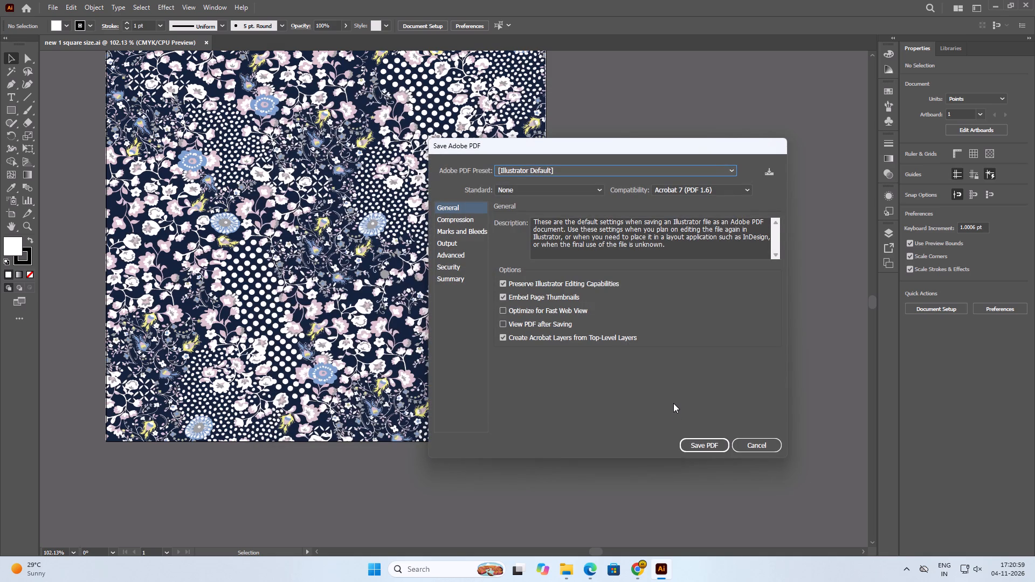
click(706, 446)
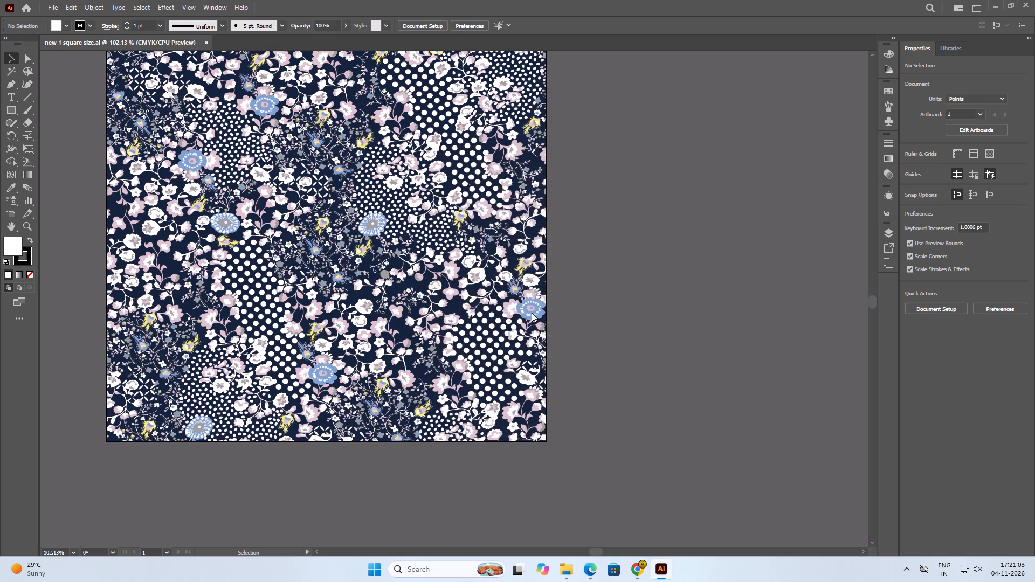
click(532, 313)
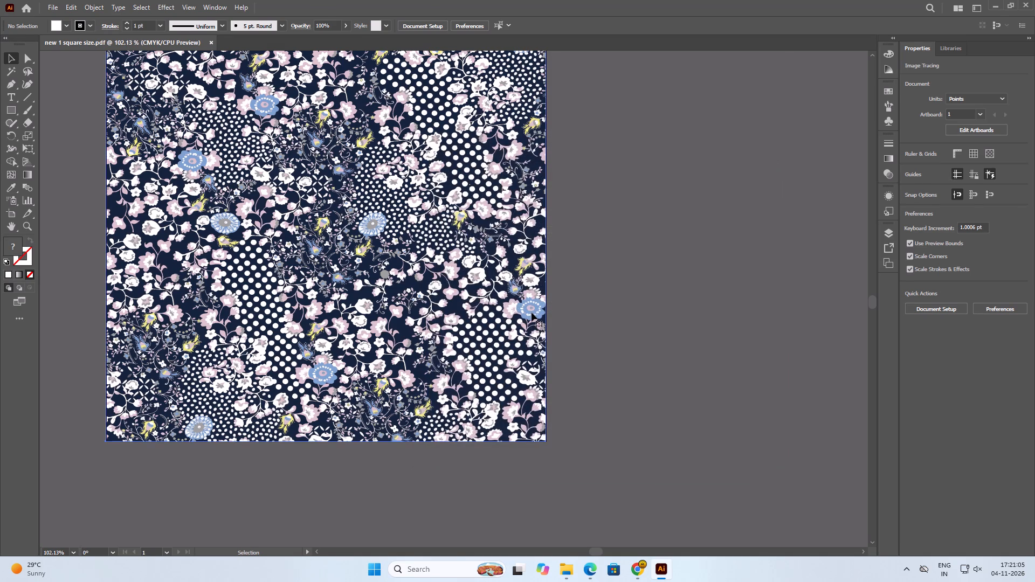
click(210, 41)
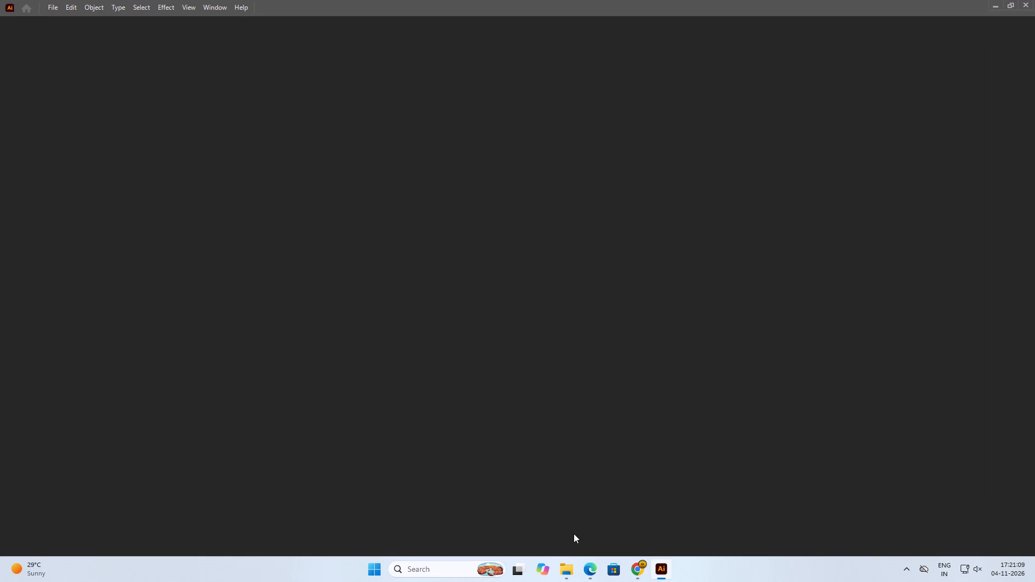
Switch to the NEW CAD FILE folder window and open new 2 100x100cm.ai in Illustrator.
click(571, 573)
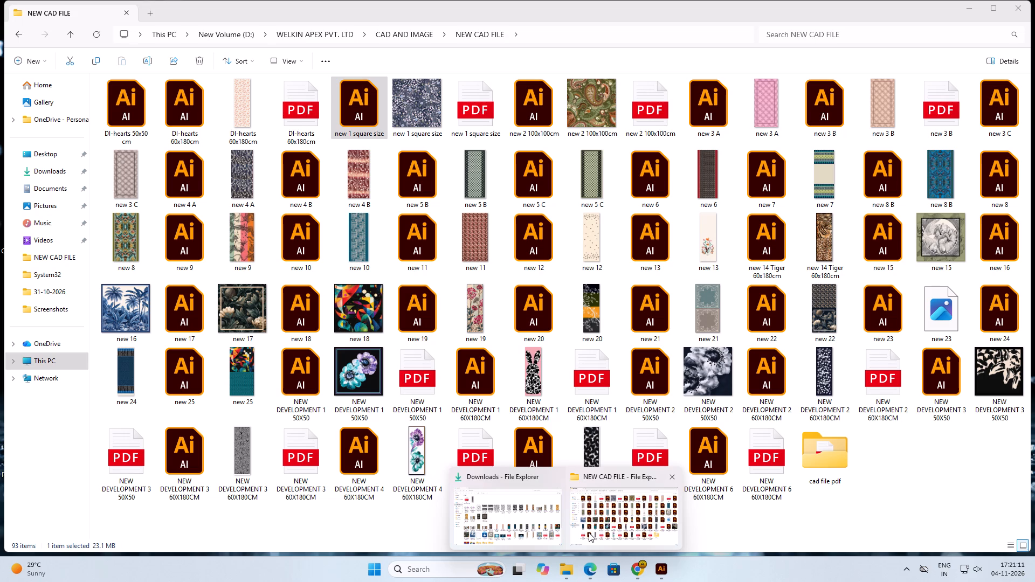
click(589, 532)
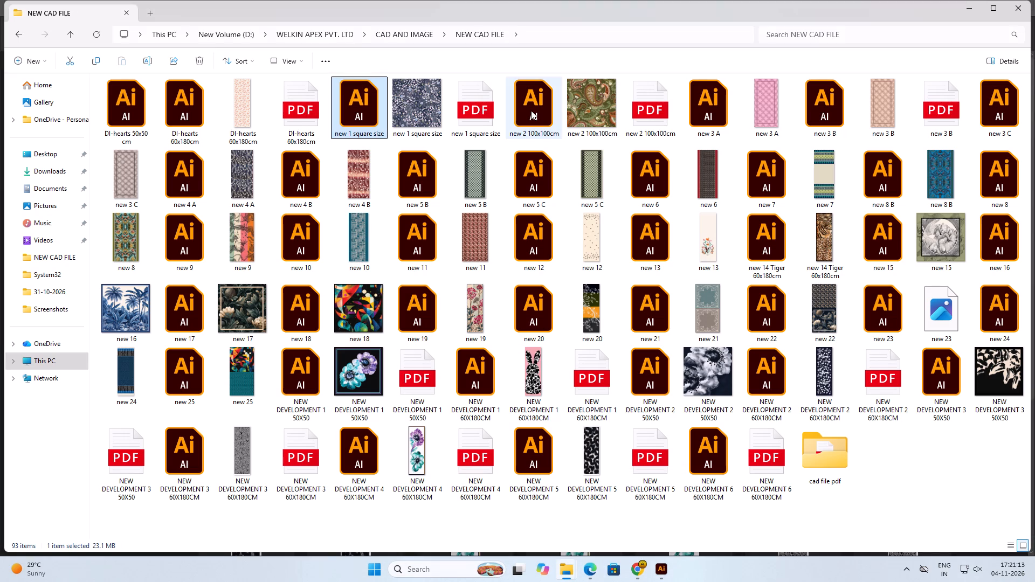
click(531, 110)
double_click(531, 110)
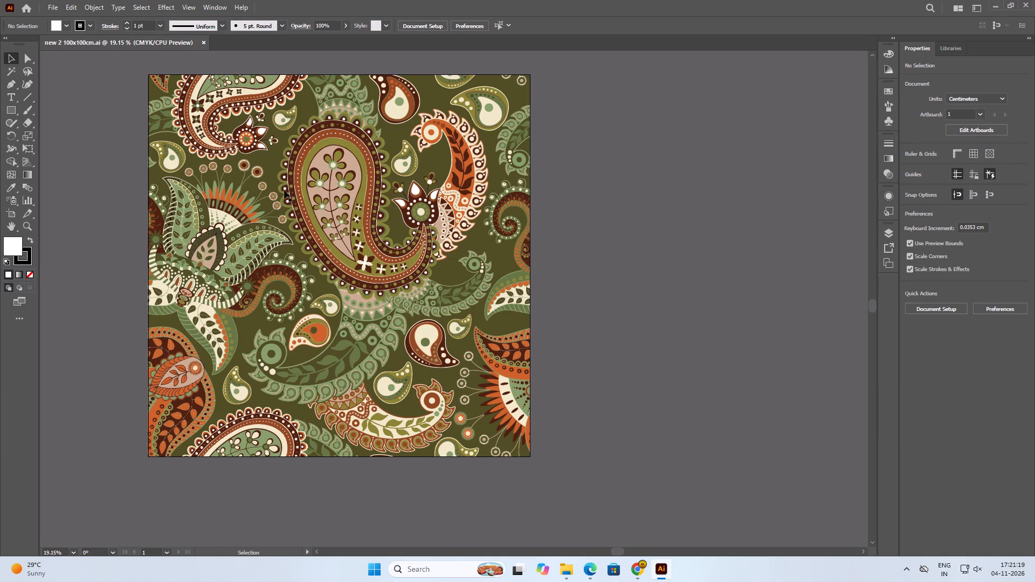
Save new 2 100x100cm as an Adobe PDF in the cad file pdf folder and close the document.
click(58, 0)
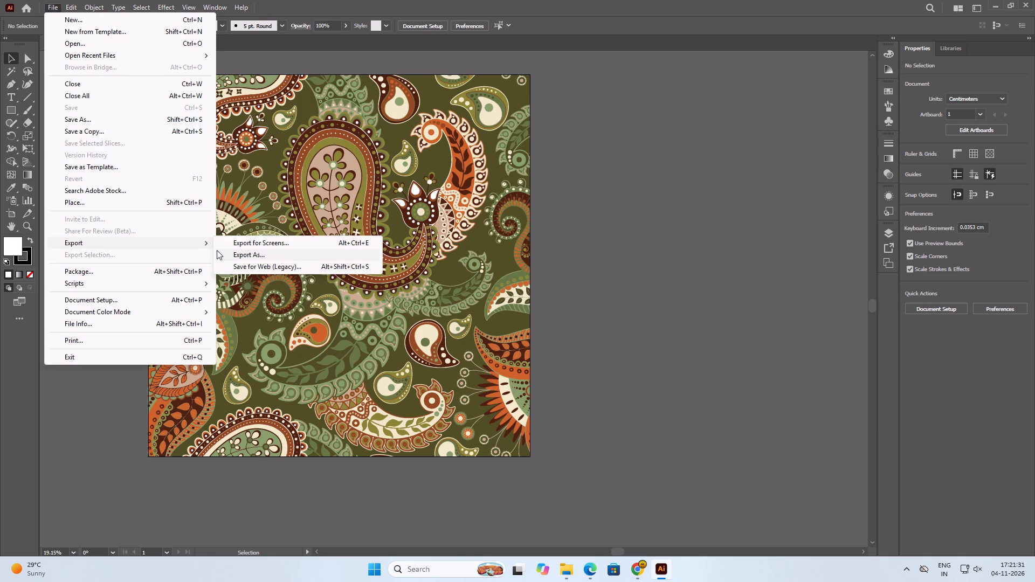
click(700, 266)
click(49, 9)
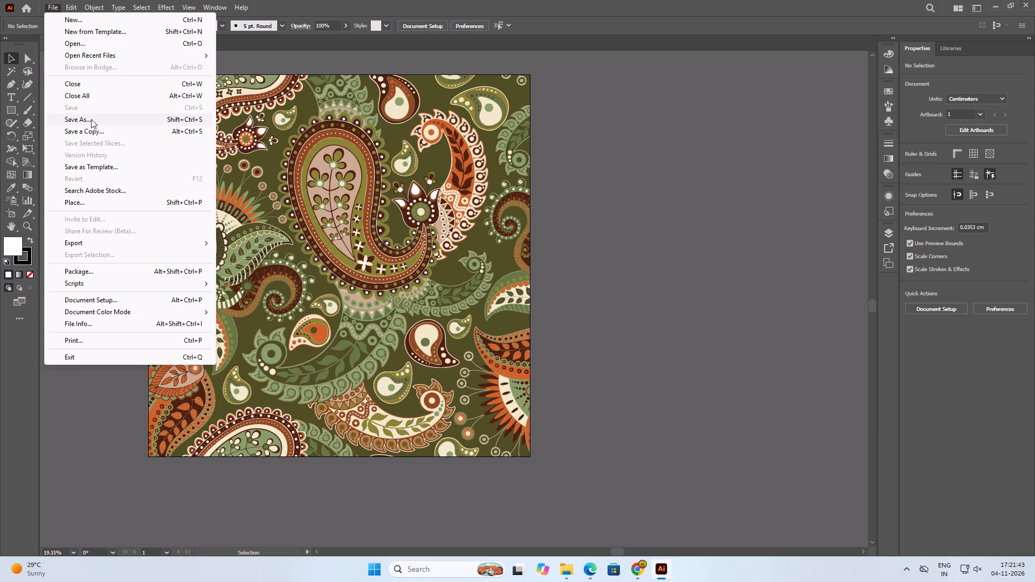
click(91, 119)
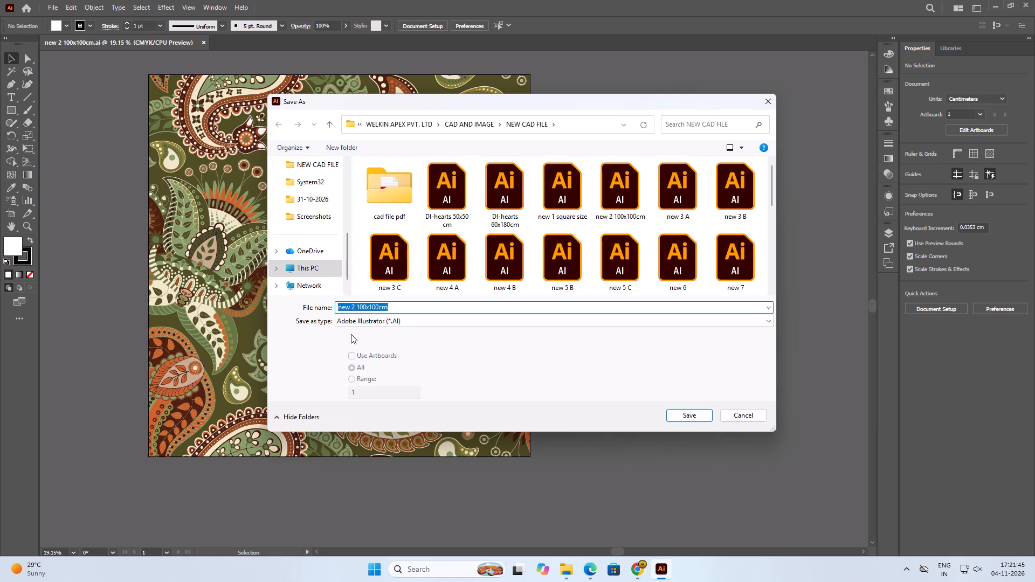
click(414, 324)
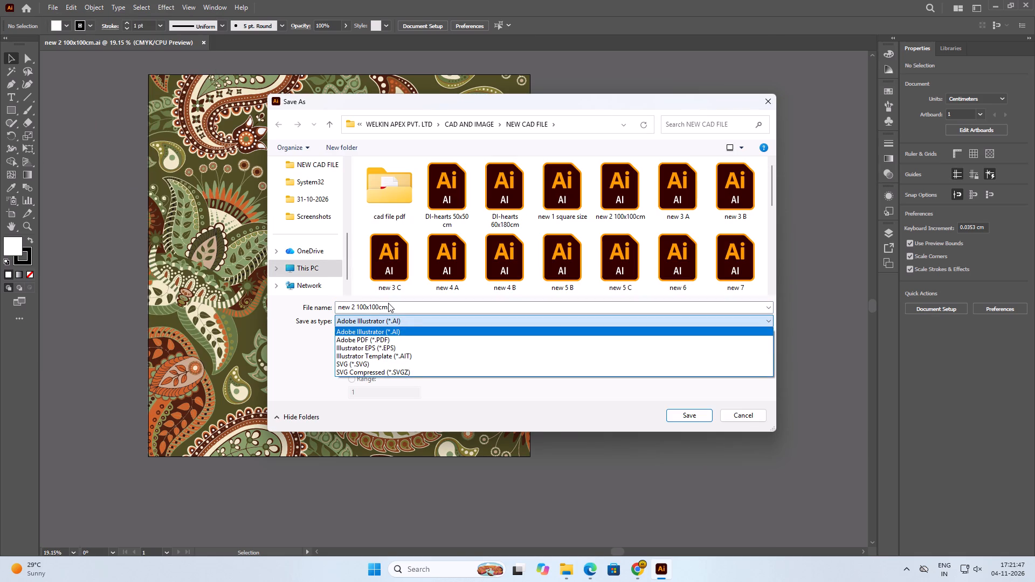
double_click(389, 192)
double_click(389, 192)
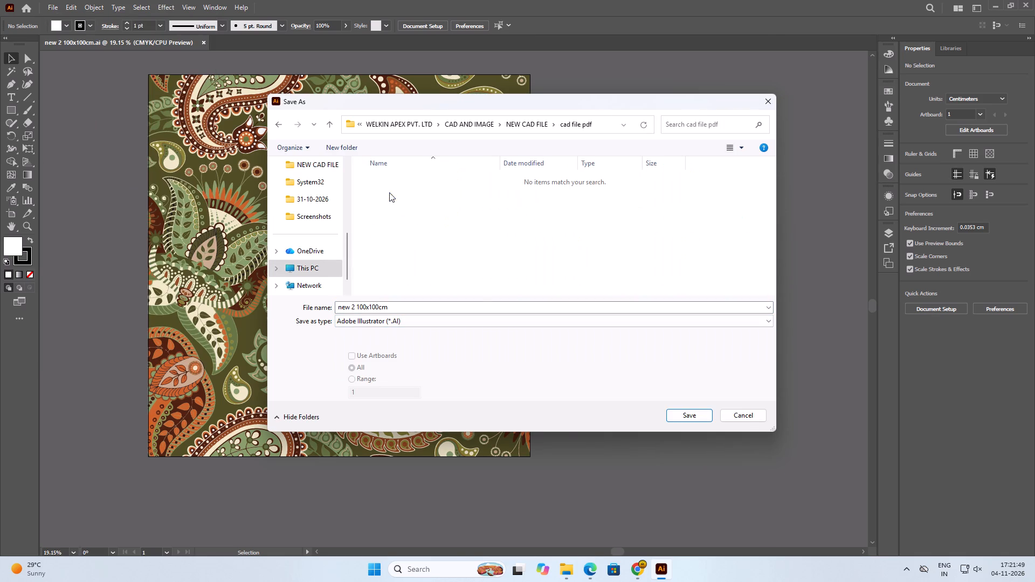
click(410, 323)
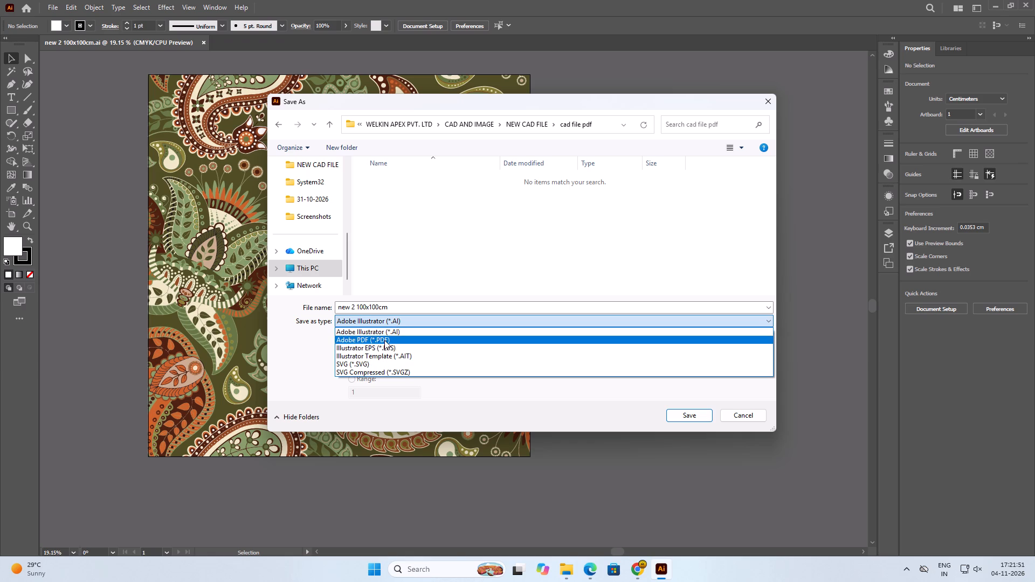
click(384, 340)
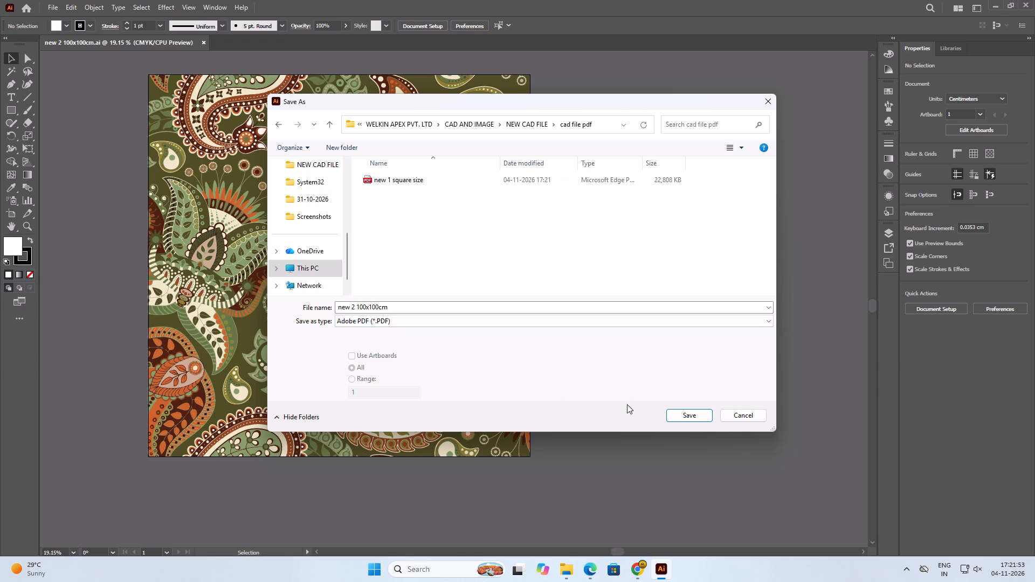
click(668, 416)
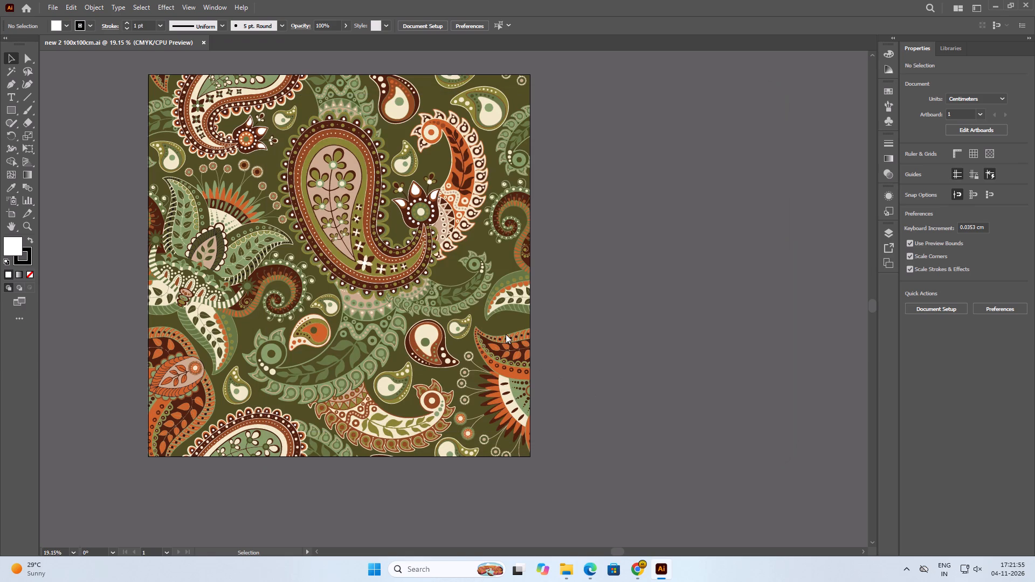
click(691, 441)
click(209, 41)
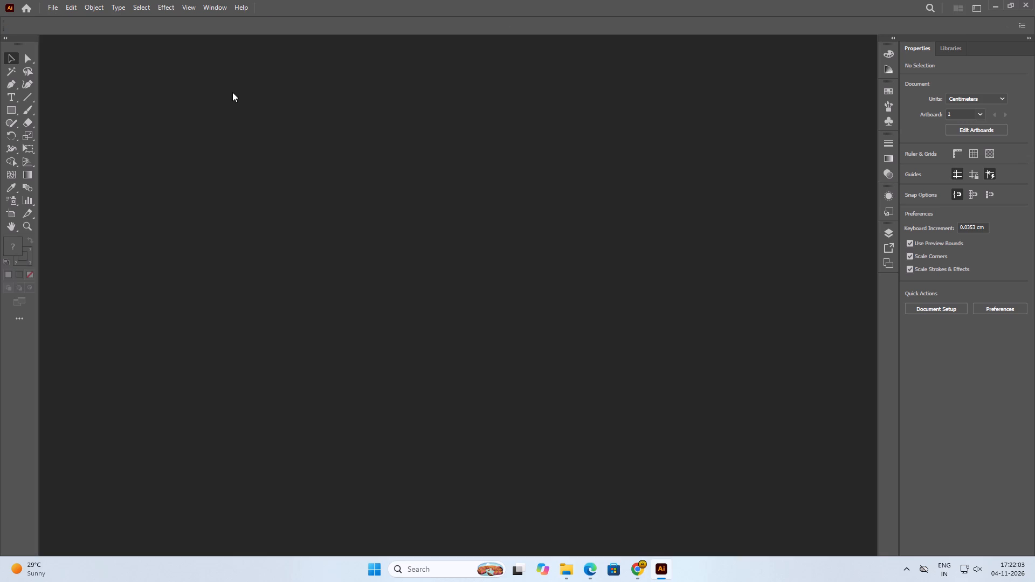
Return to the NEW CAD FILE folder window and open new 3 A.ai in Illustrator.
click(574, 574)
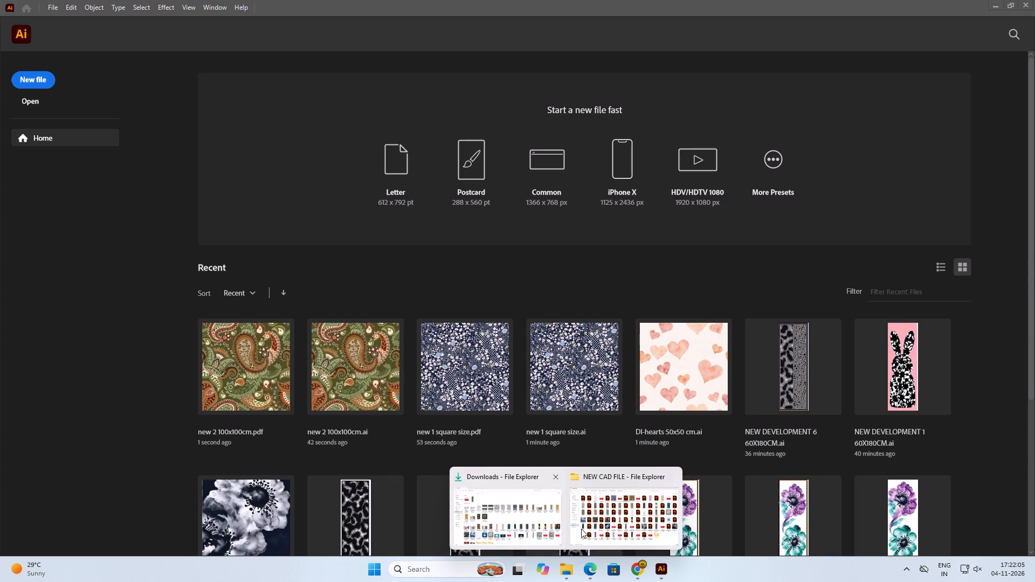
click(581, 529)
click(640, 117)
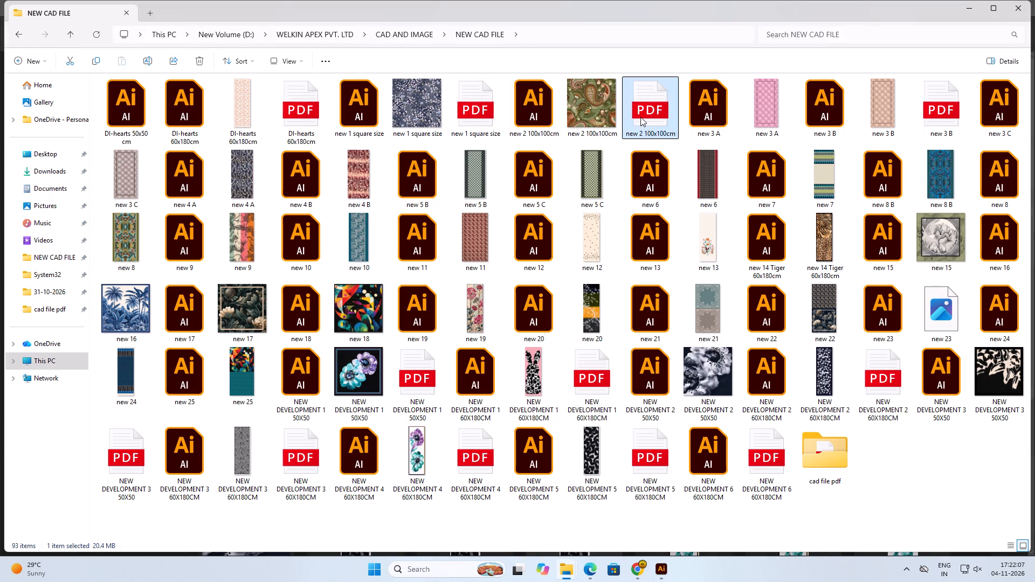
double_click(705, 109)
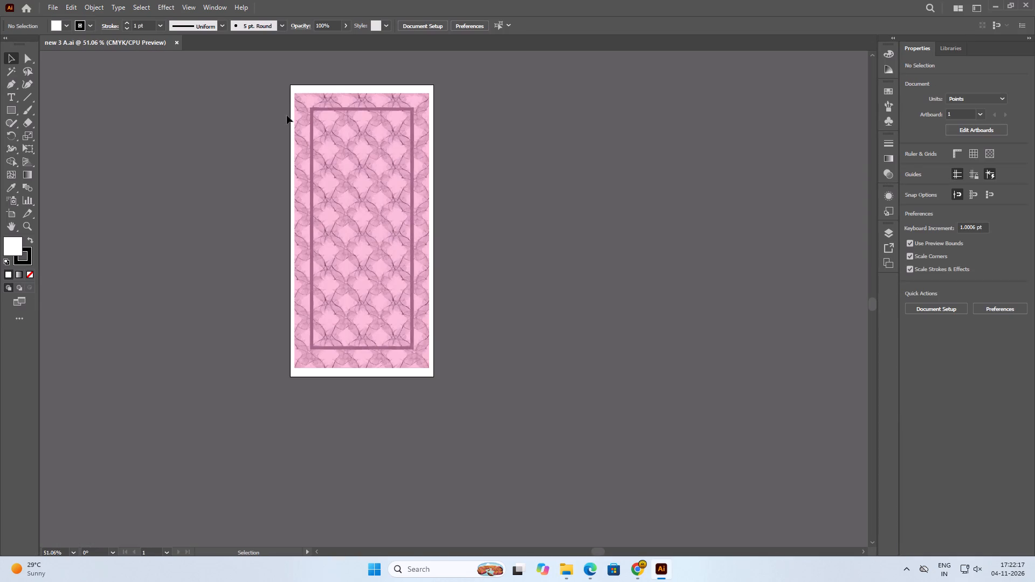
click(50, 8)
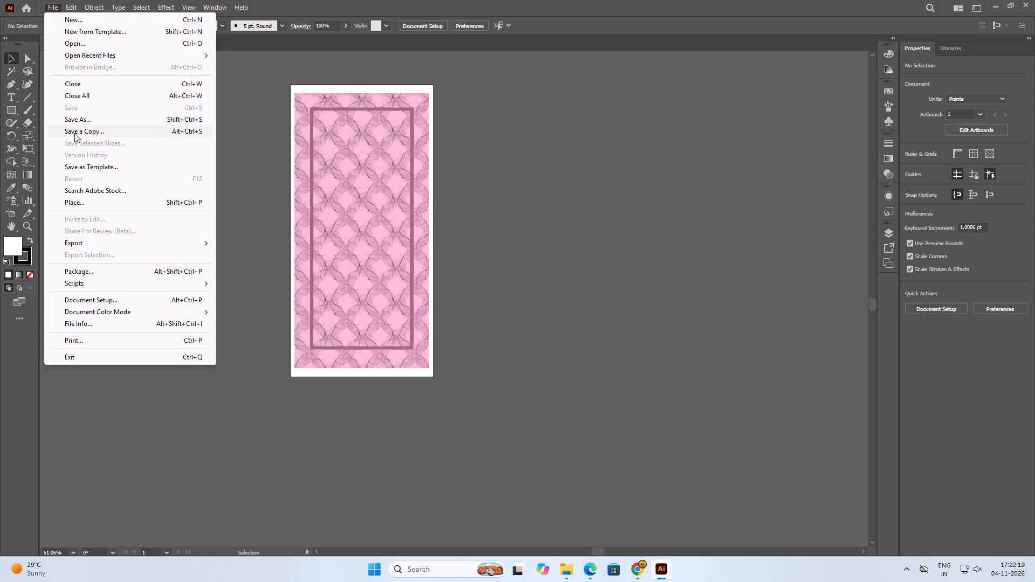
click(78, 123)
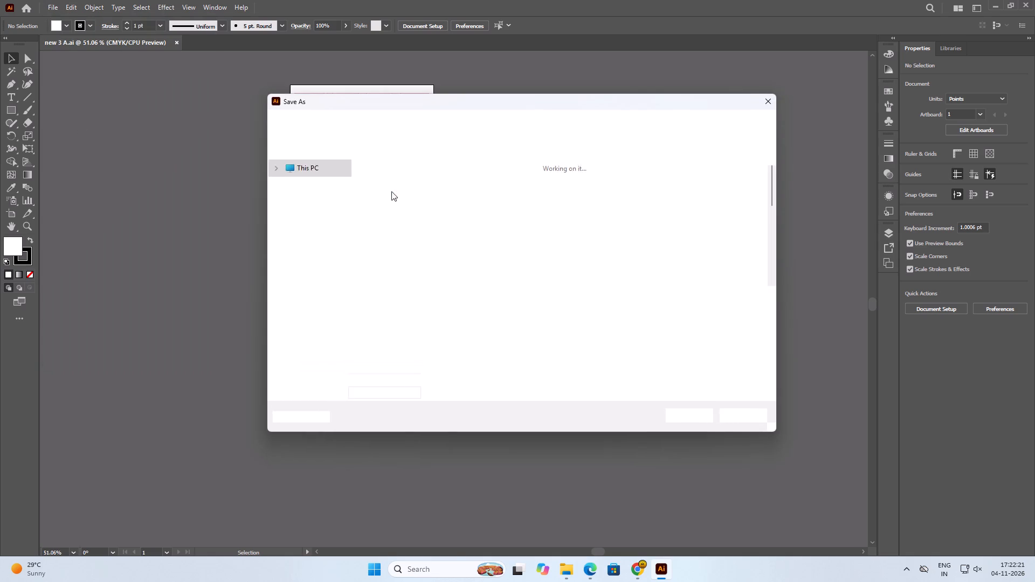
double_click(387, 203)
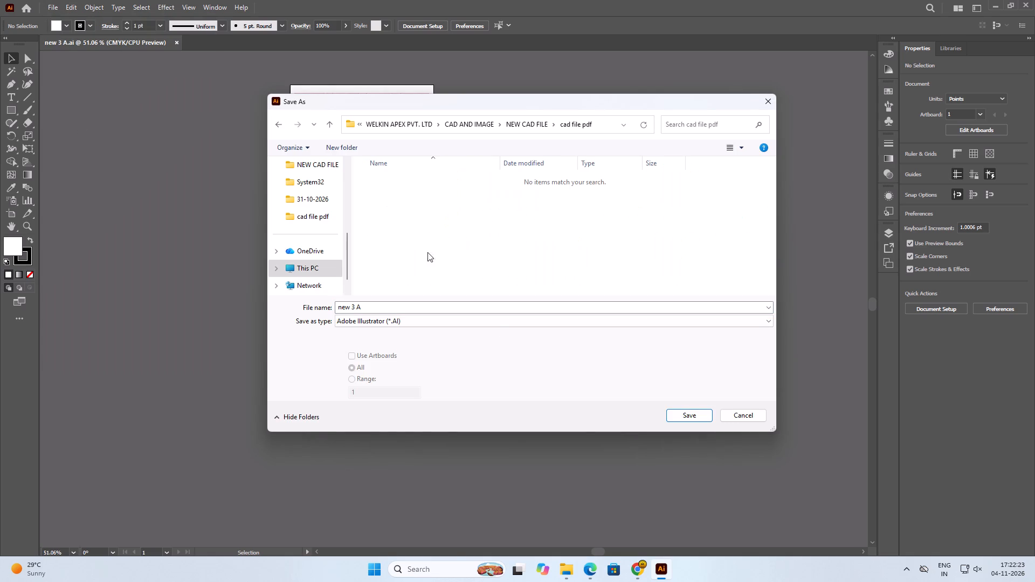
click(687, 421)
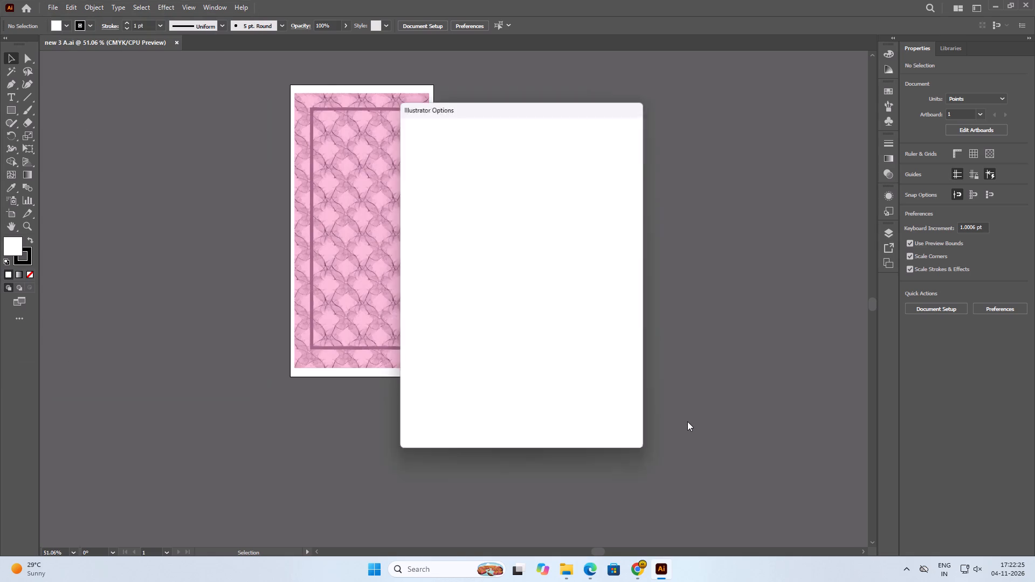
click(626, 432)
Save new 3 A as an Adobe PDF in the cad file pdf folder and close the document.
click(64, 0)
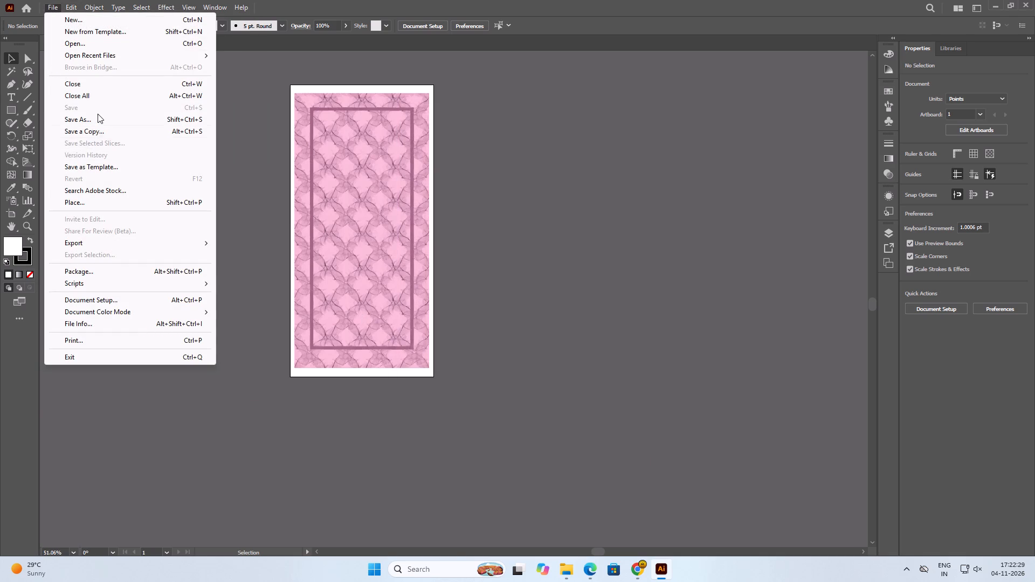
click(98, 114)
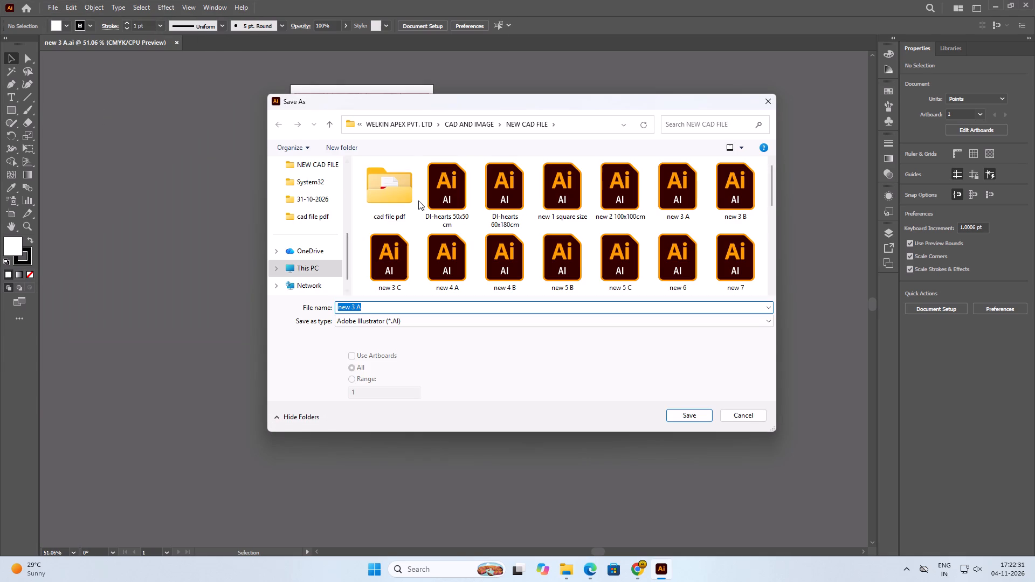
double_click(411, 196)
click(411, 322)
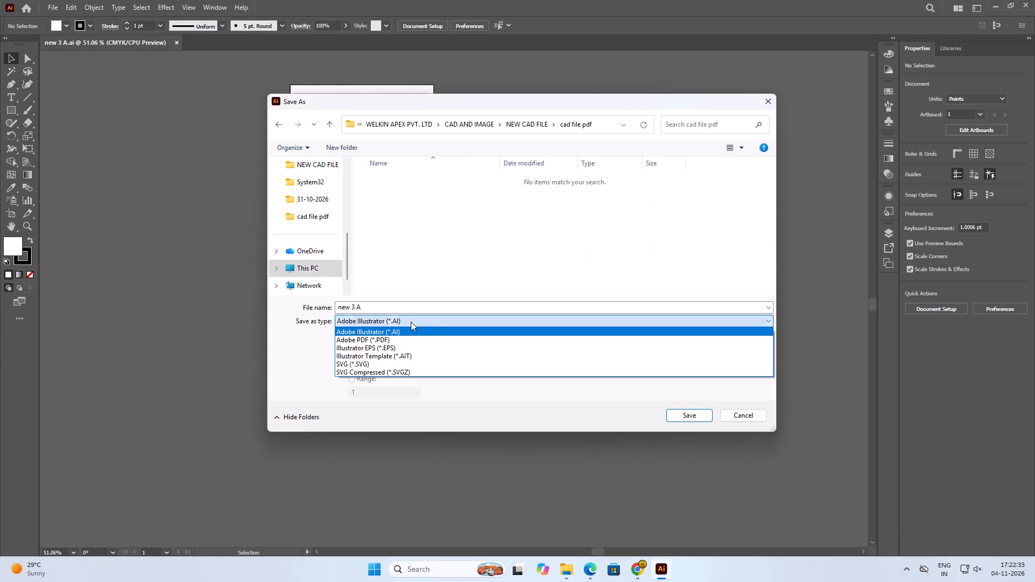
click(375, 338)
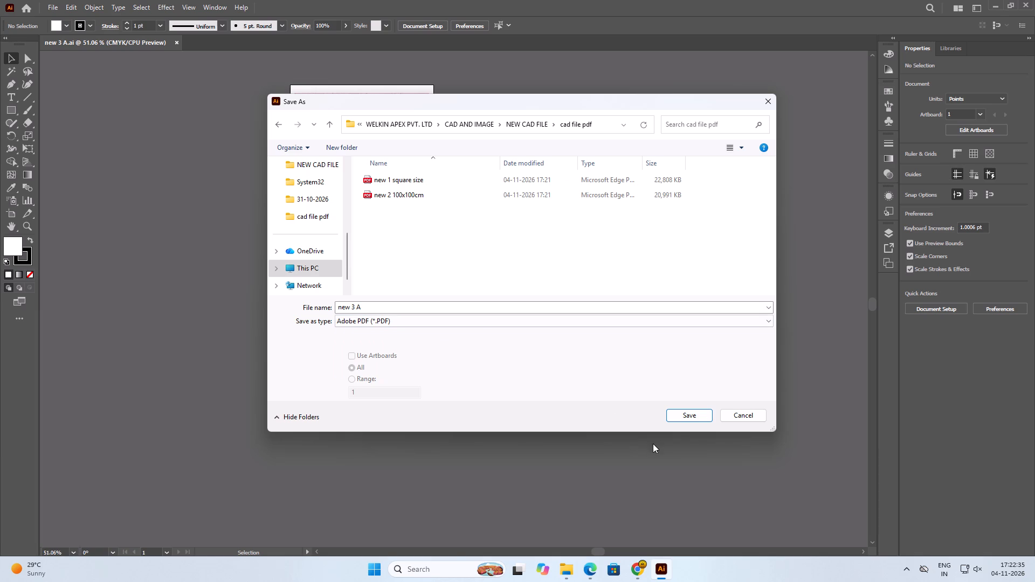
click(685, 418)
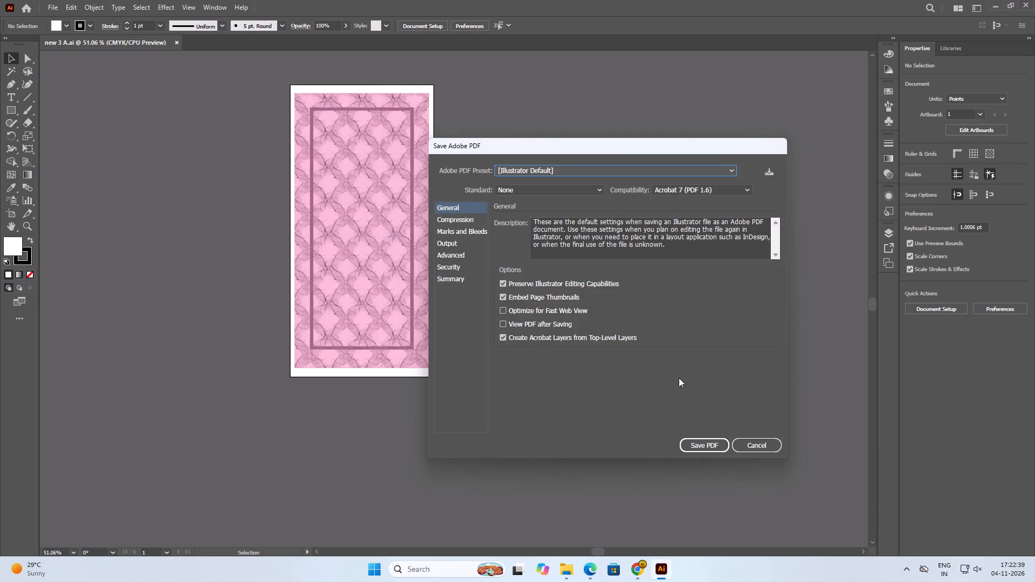
click(707, 442)
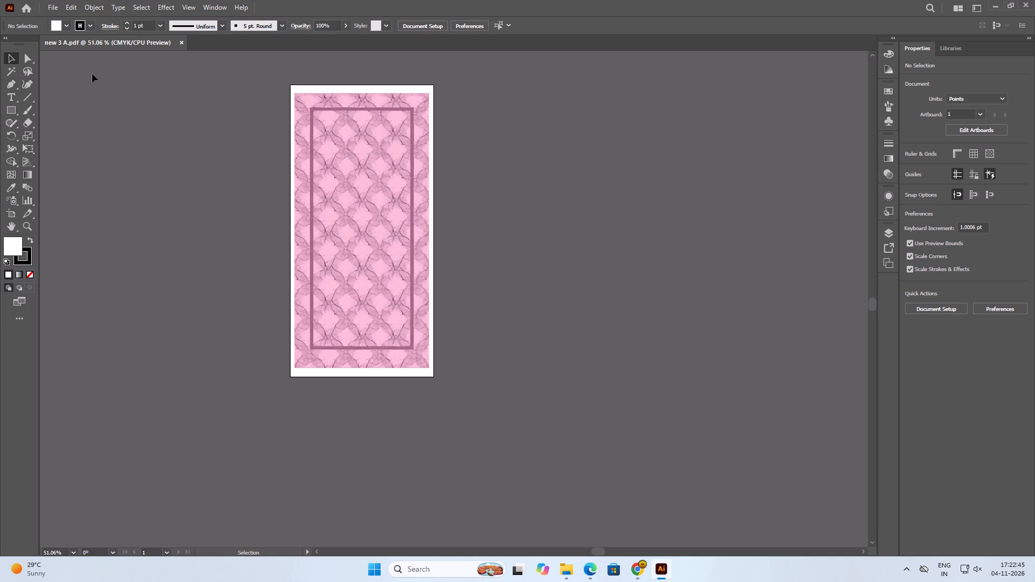
click(181, 41)
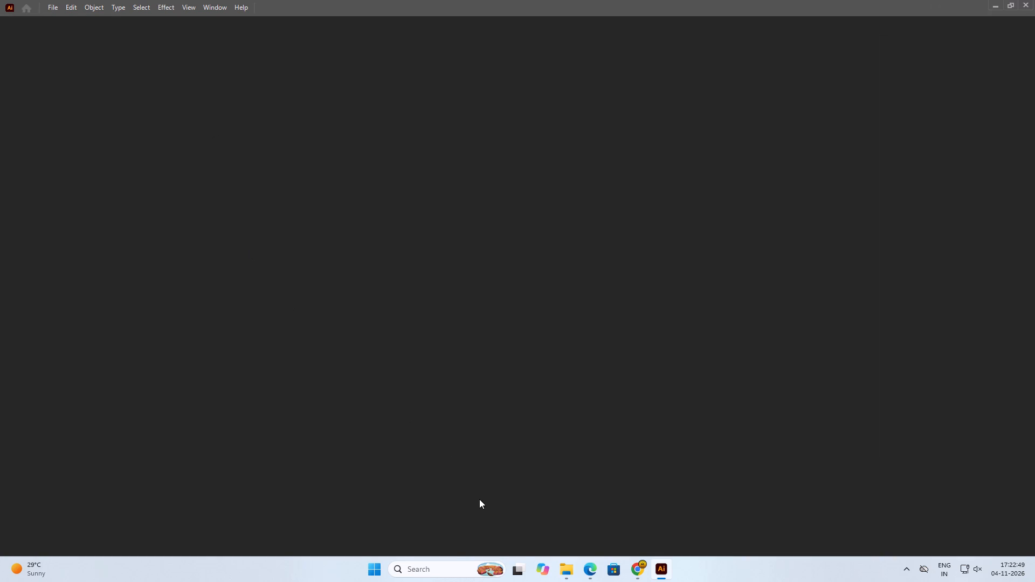
Return to the NEW CAD FILE folder window and open new 4 A.ai in Illustrator.
click(562, 574)
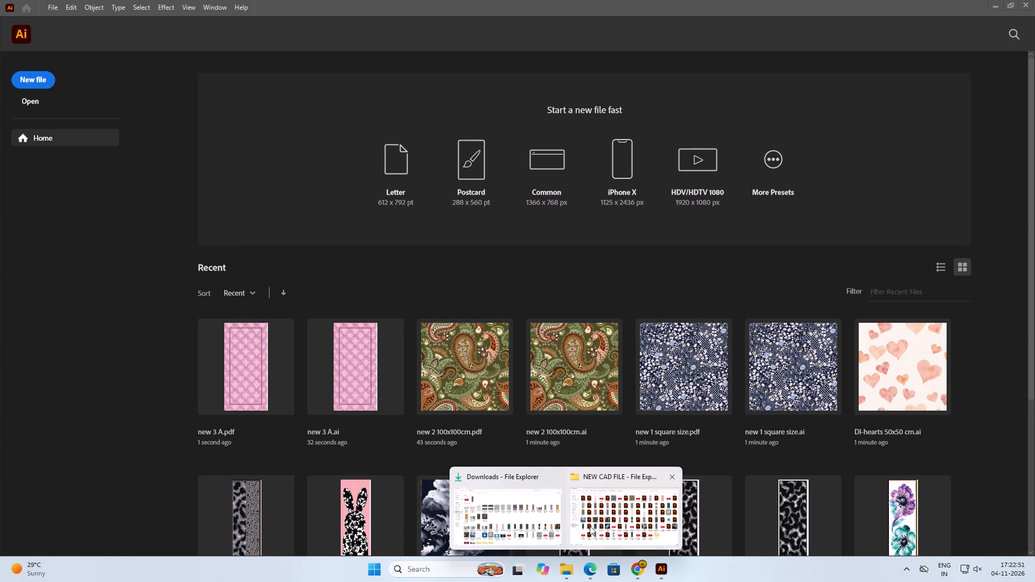
click(590, 526)
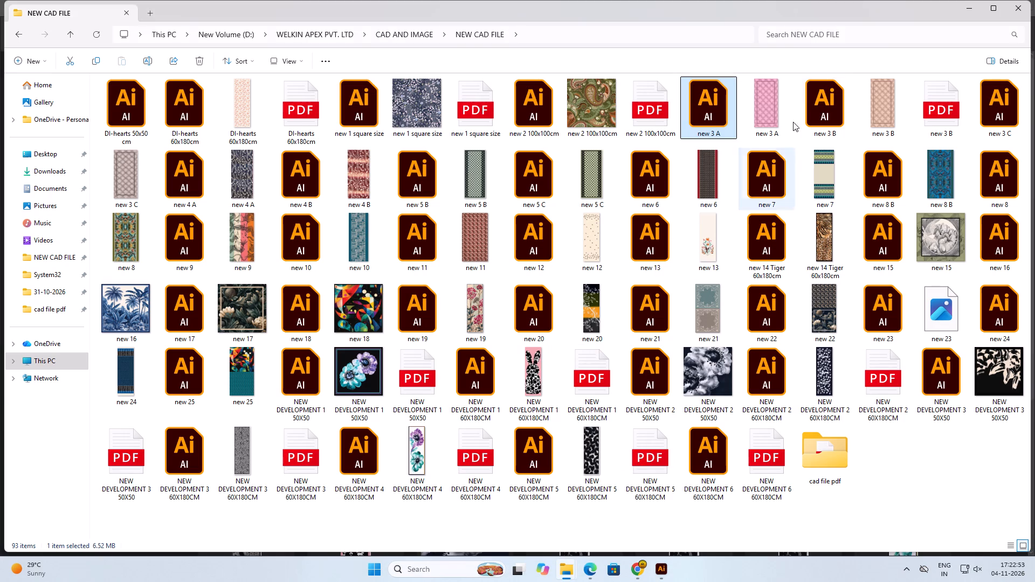
click(826, 93)
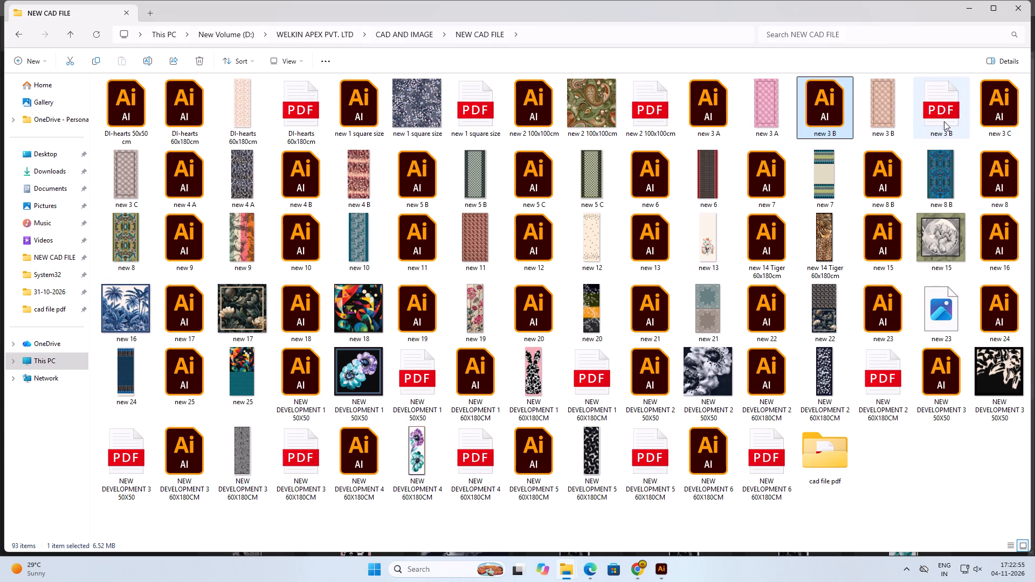
click(989, 114)
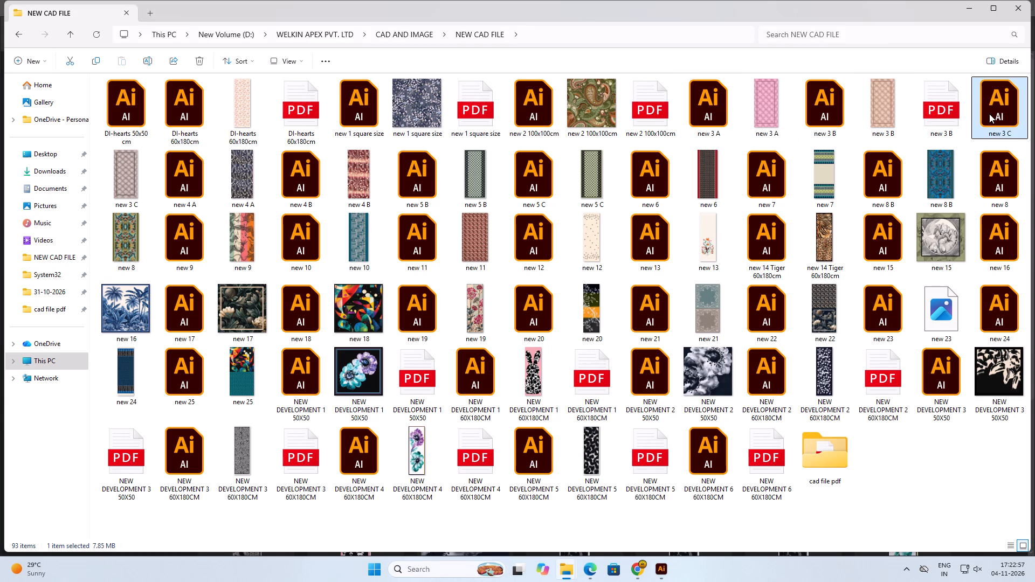
double_click(191, 180)
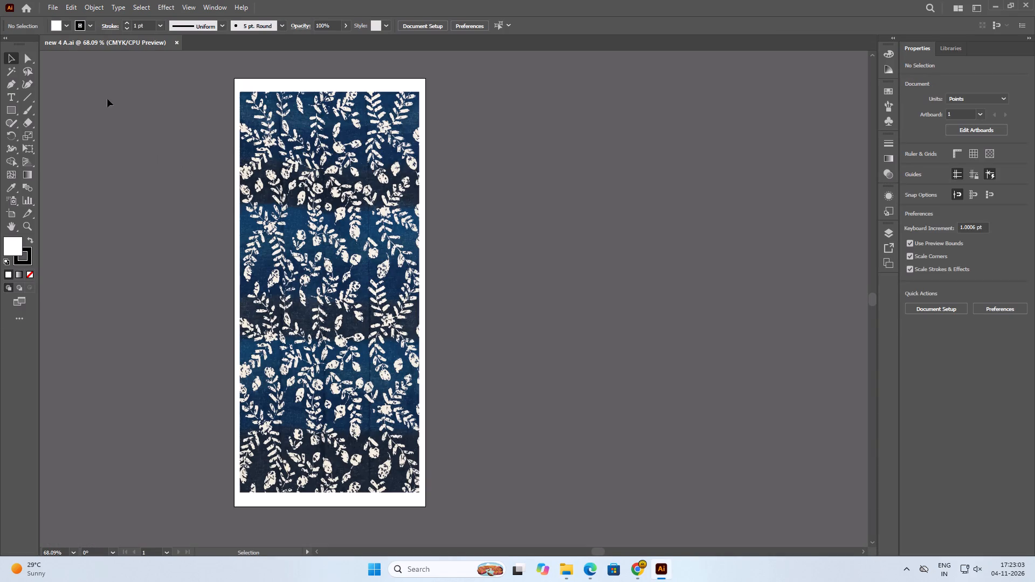
Save new 4 A as an Adobe PDF in the cad file pdf folder and close the document.
click(47, 4)
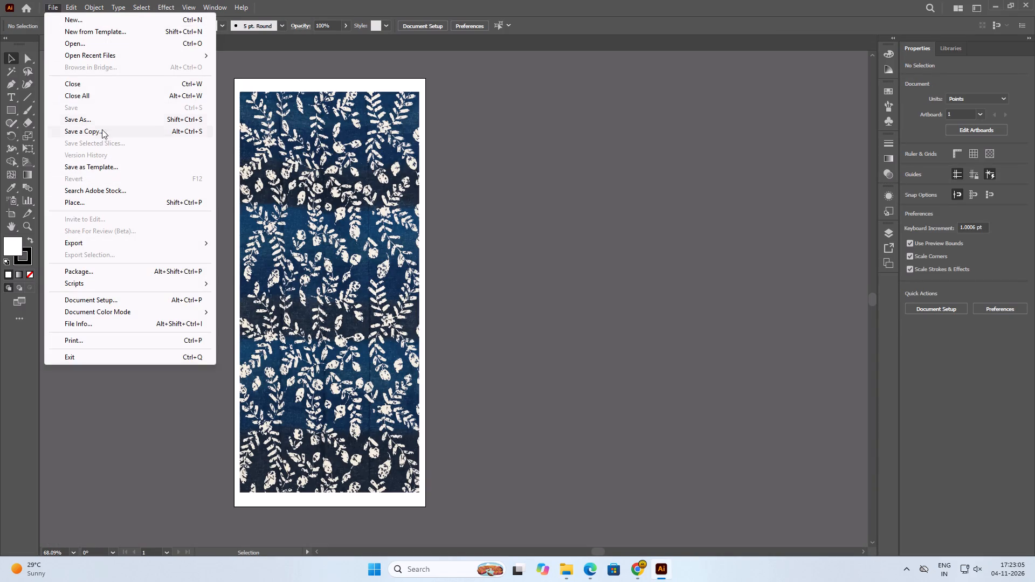
click(102, 121)
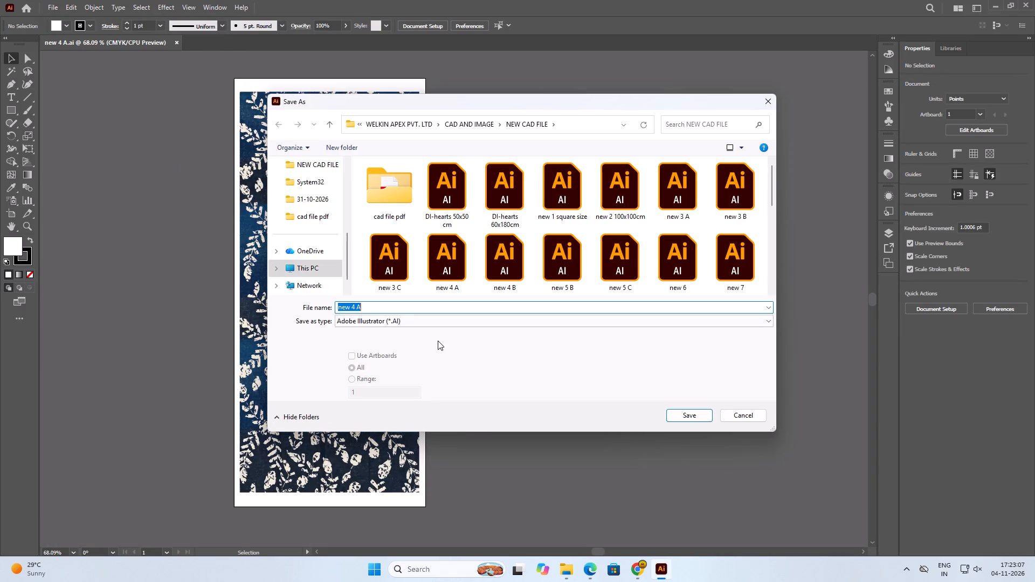
double_click(365, 190)
click(410, 322)
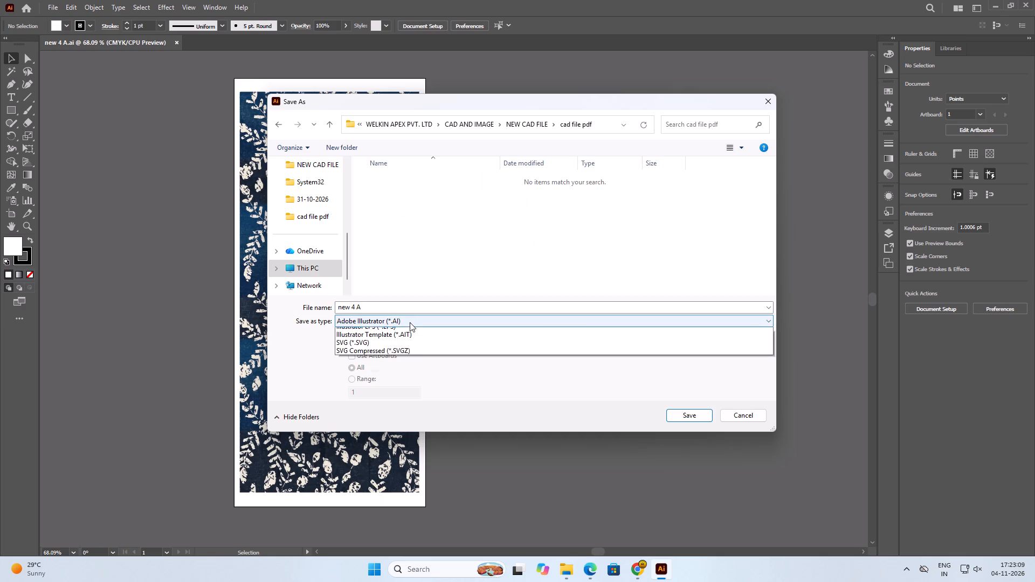
click(400, 342)
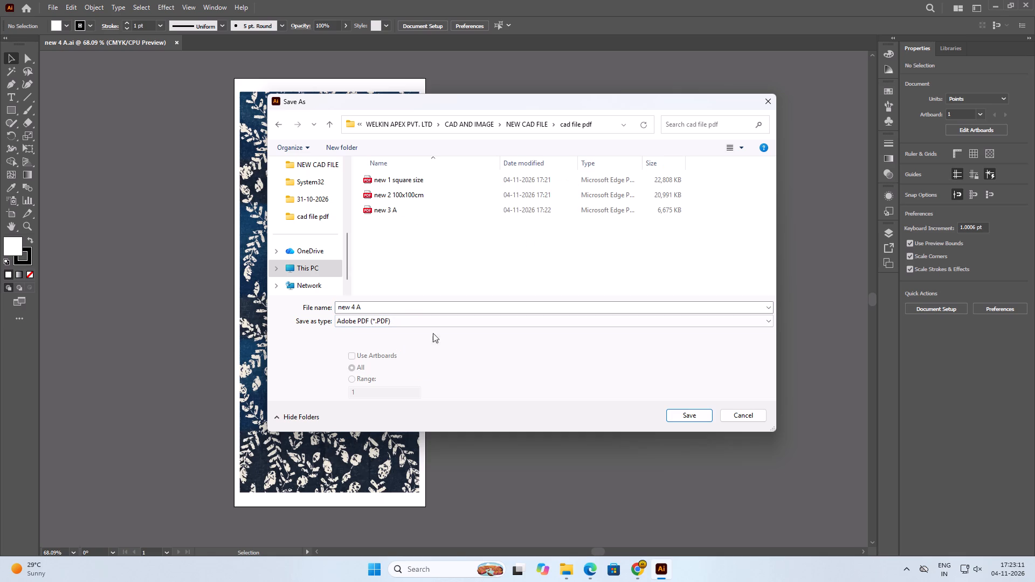
click(696, 411)
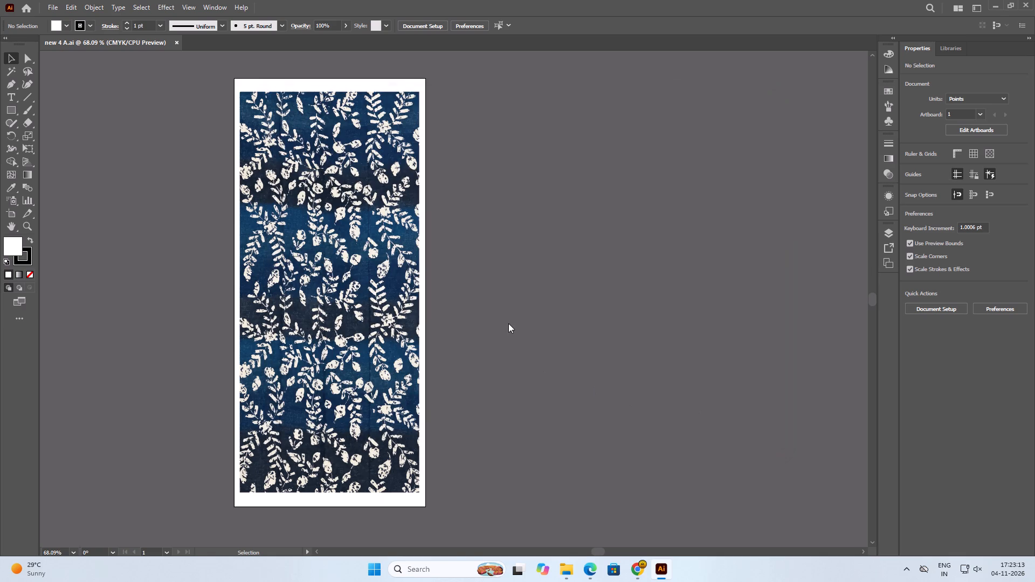
click(689, 440)
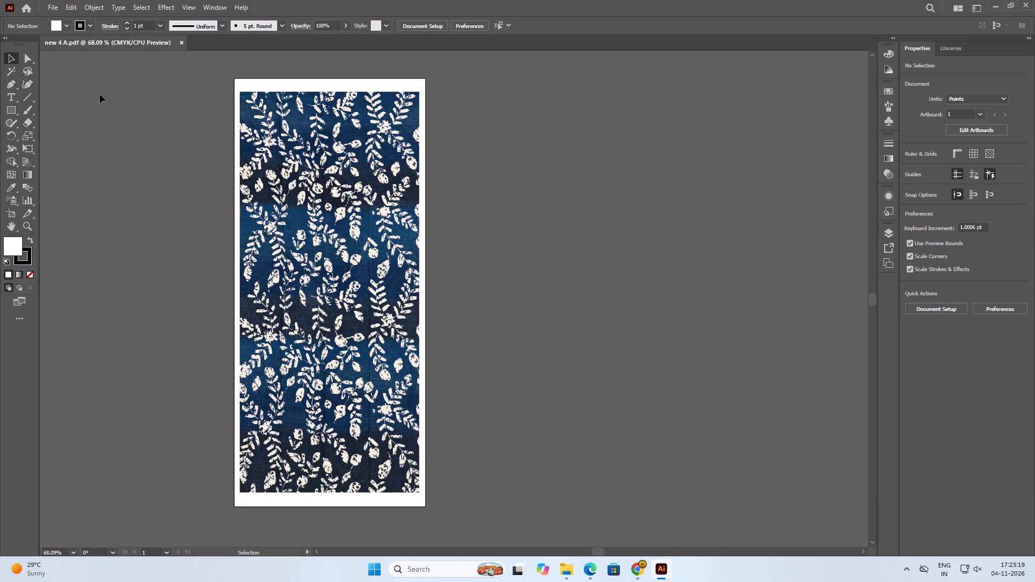
click(182, 44)
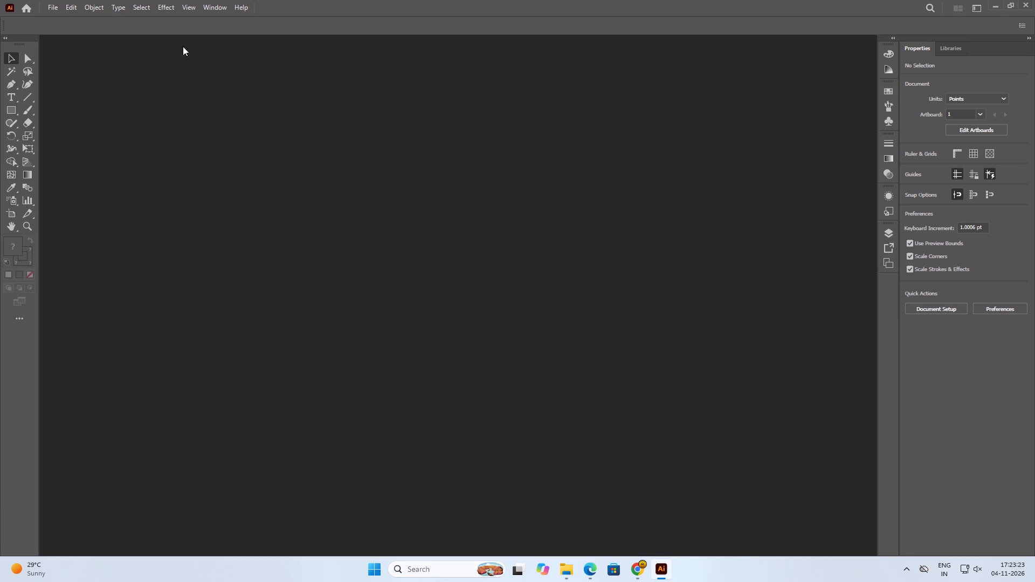
Return to the NEW CAD FILE folder window and open new 4 B.ai in Illustrator, ignoring the missing linked file.
click(602, 514)
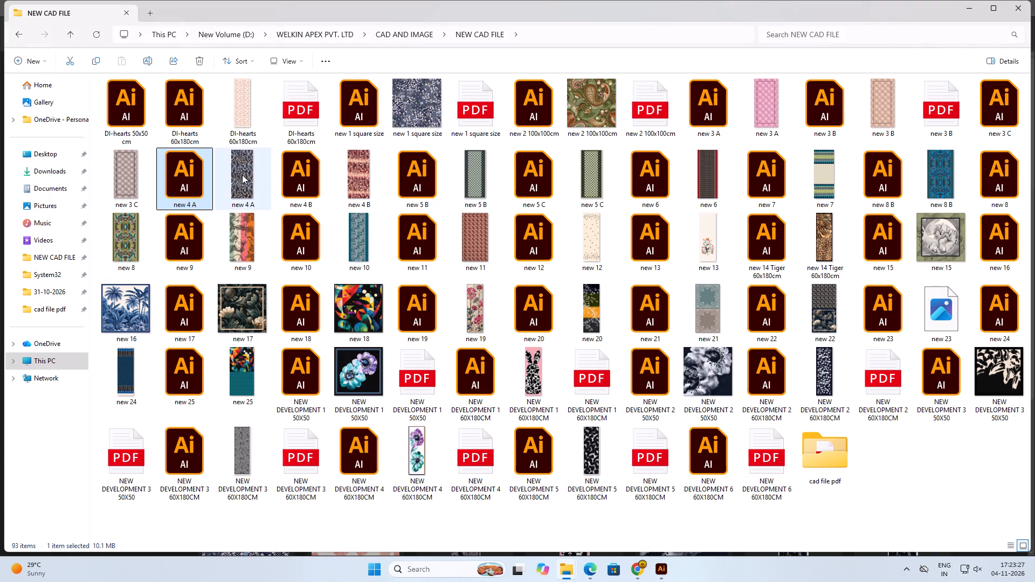
double_click(305, 184)
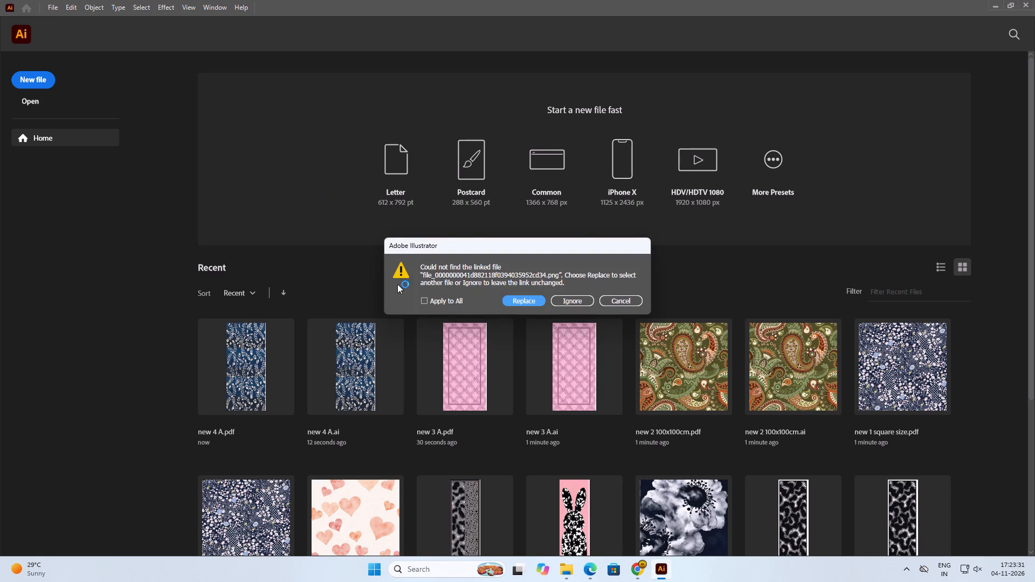
click(582, 297)
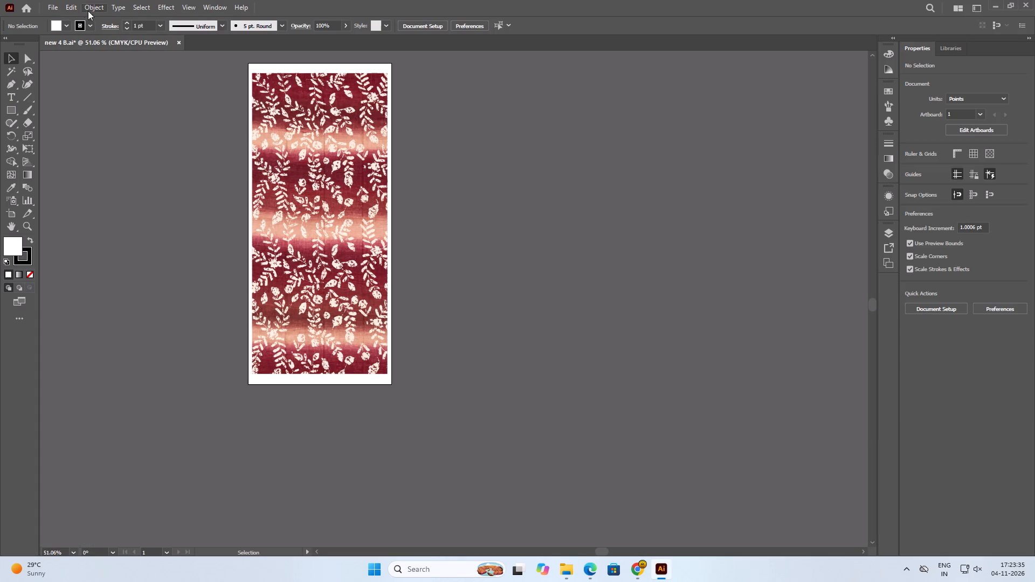
Save new 4 B as an Adobe PDF in the cad file pdf folder.
click(61, 3)
click(89, 119)
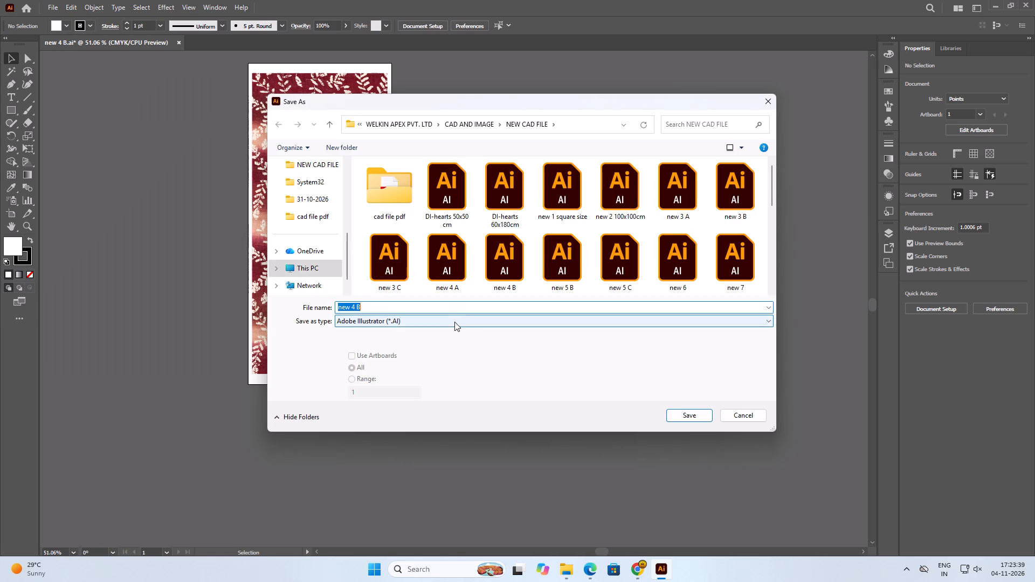
click(453, 320)
double_click(381, 185)
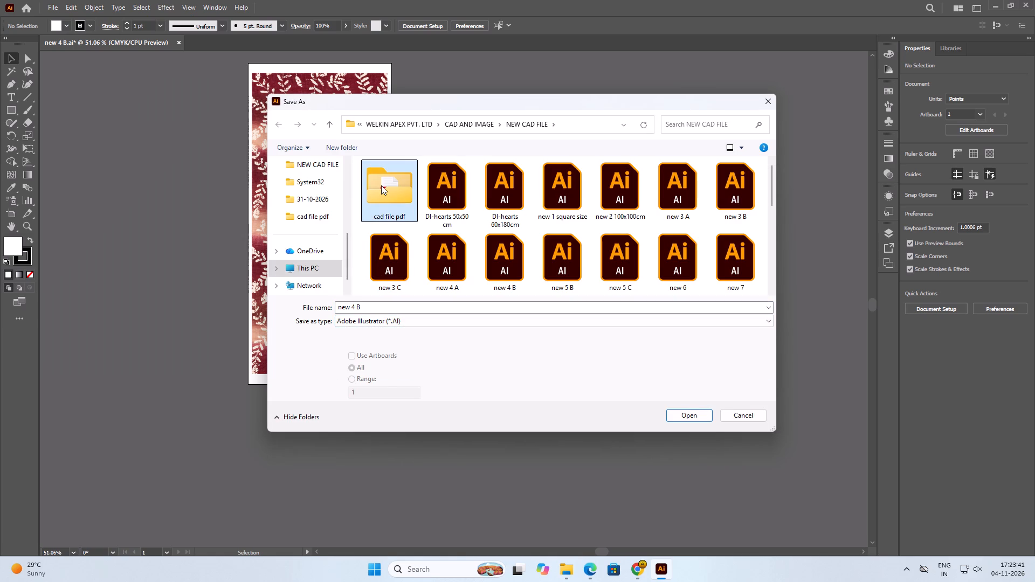
double_click(381, 190)
click(422, 321)
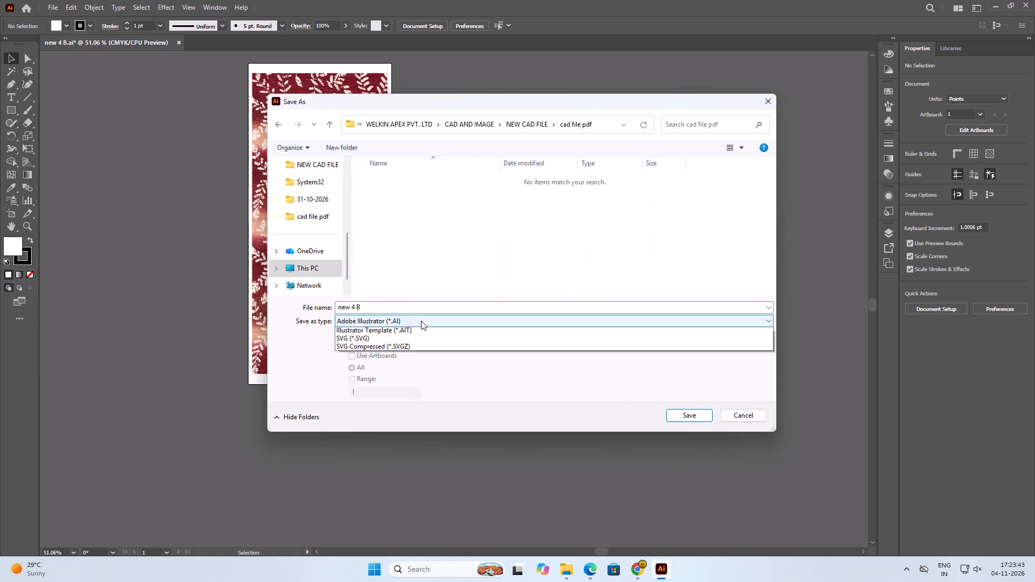
click(369, 340)
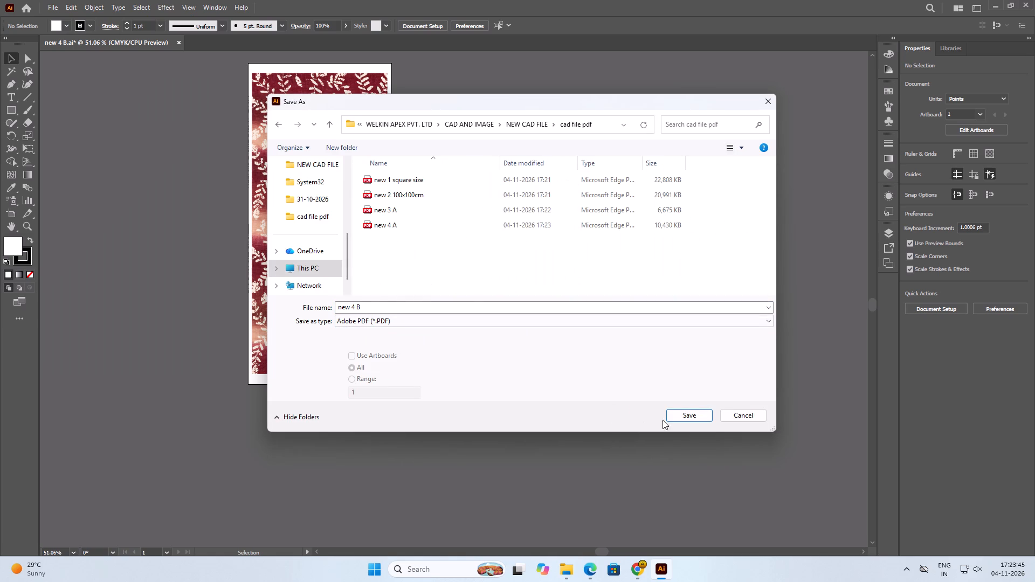
click(674, 420)
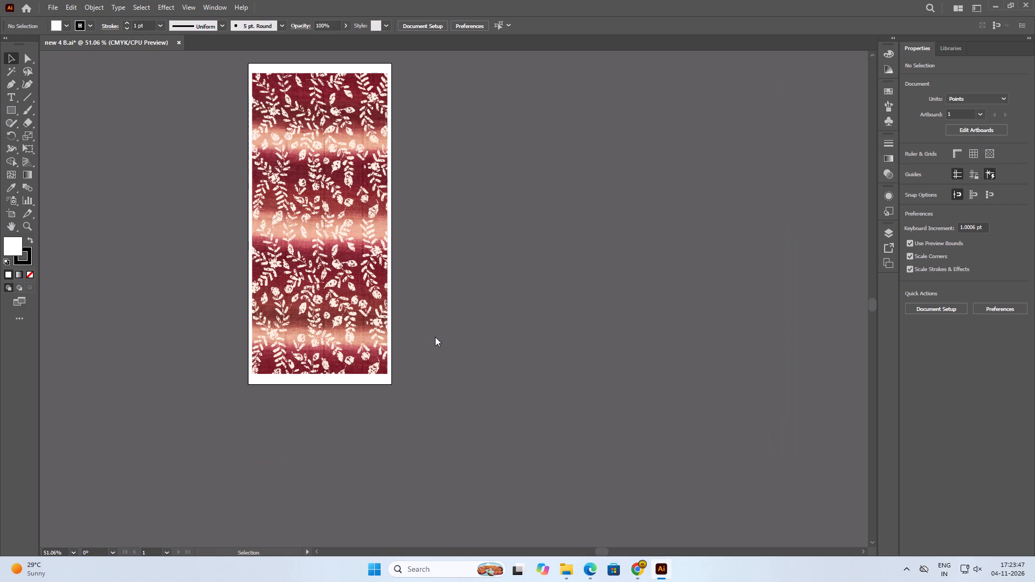
click(719, 442)
Check the dimensions of the red leaf artwork and of its artboard.
click(282, 105)
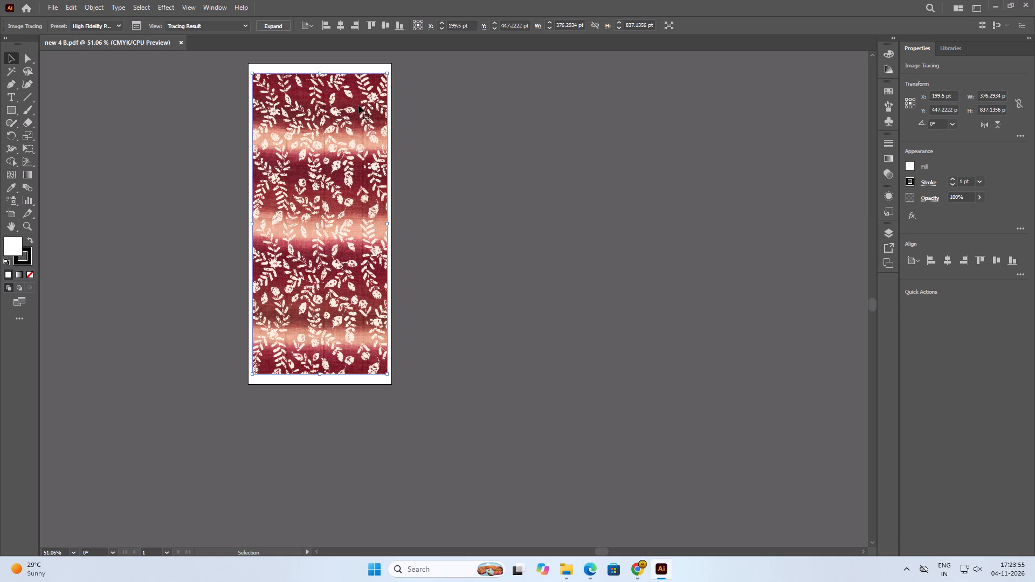
click(438, 136)
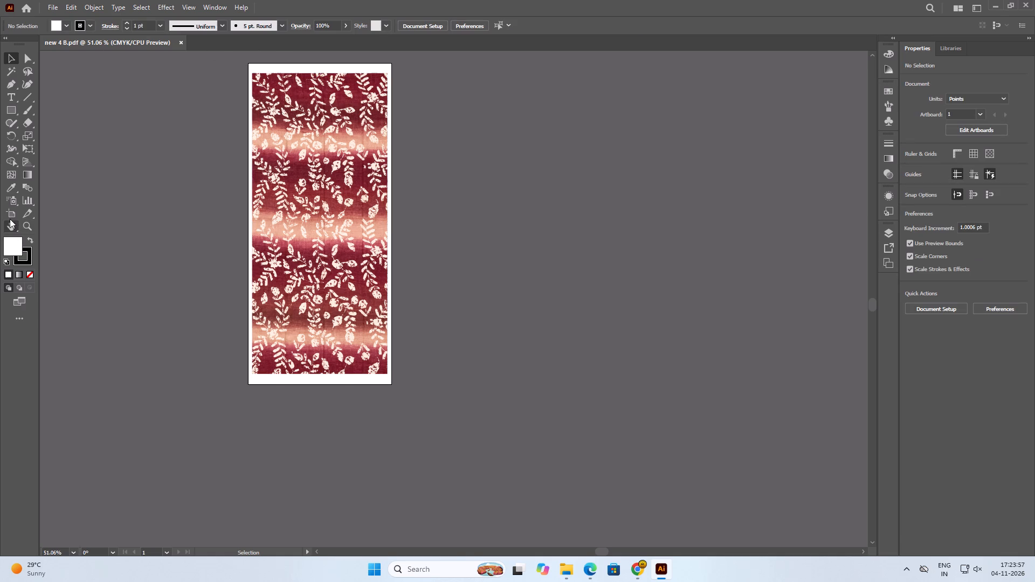
click(10, 211)
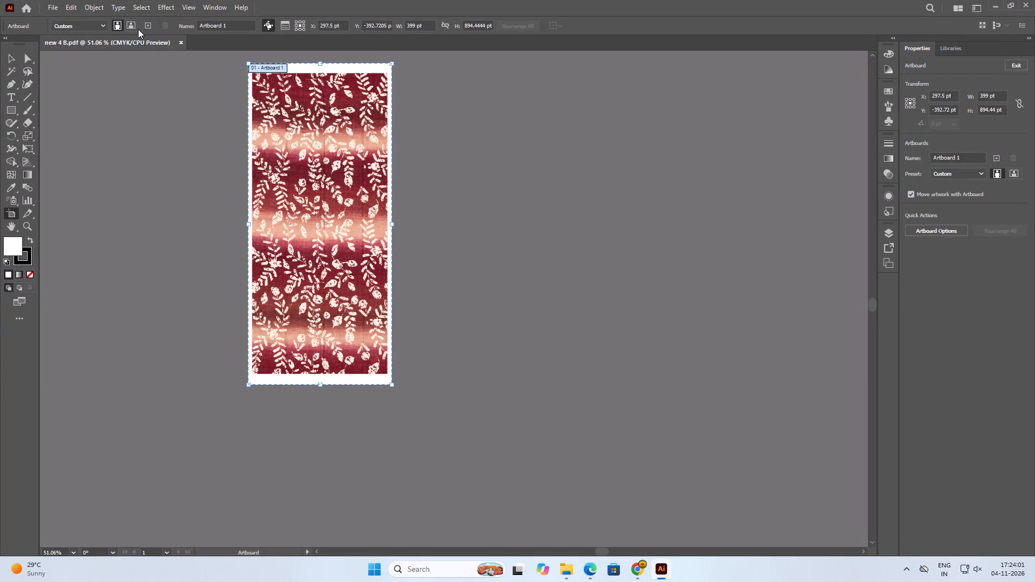
click(48, 9)
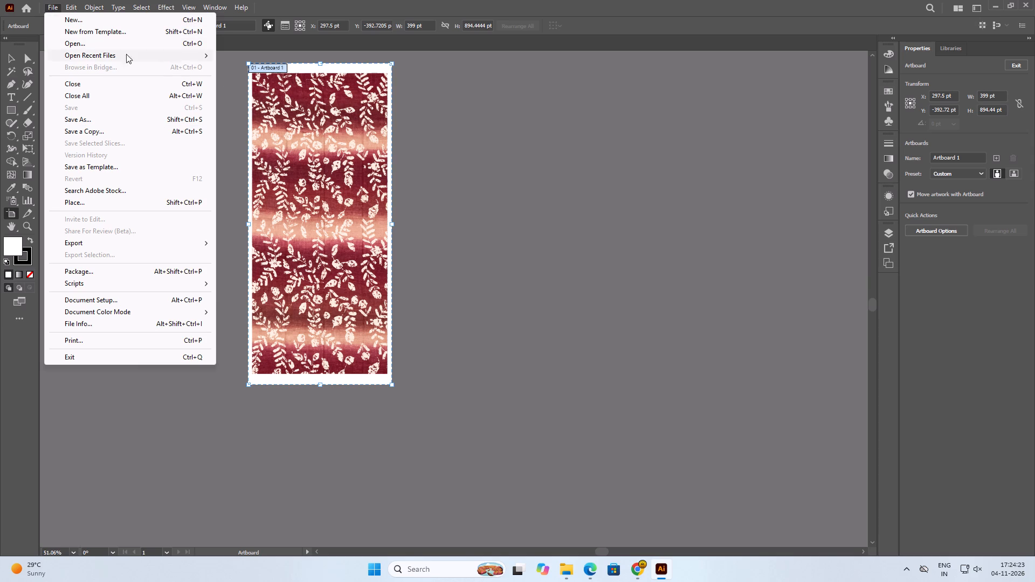
click(16, 54)
Set the document units to Centimeters in Document Setup.
click(53, 7)
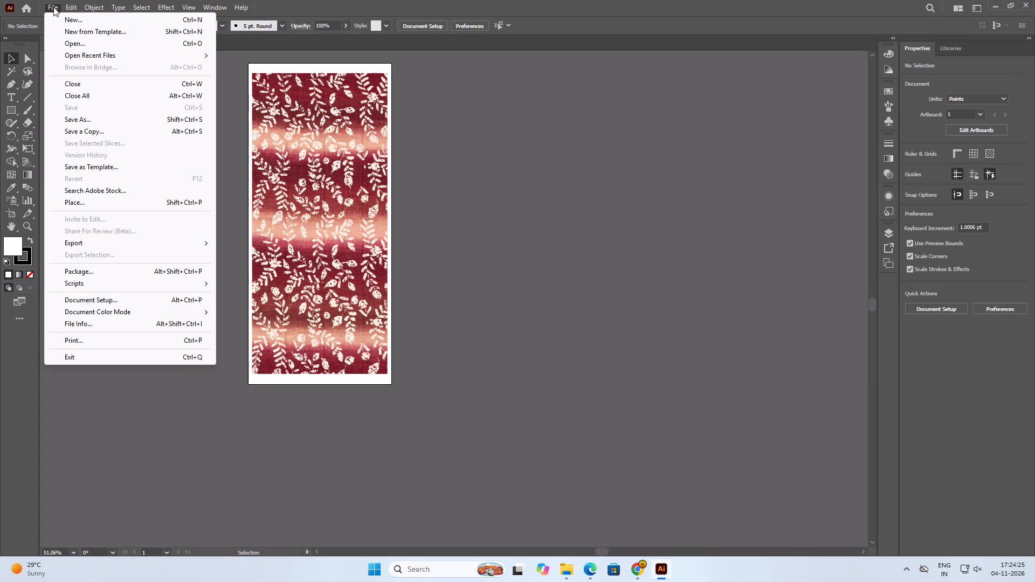
click(111, 302)
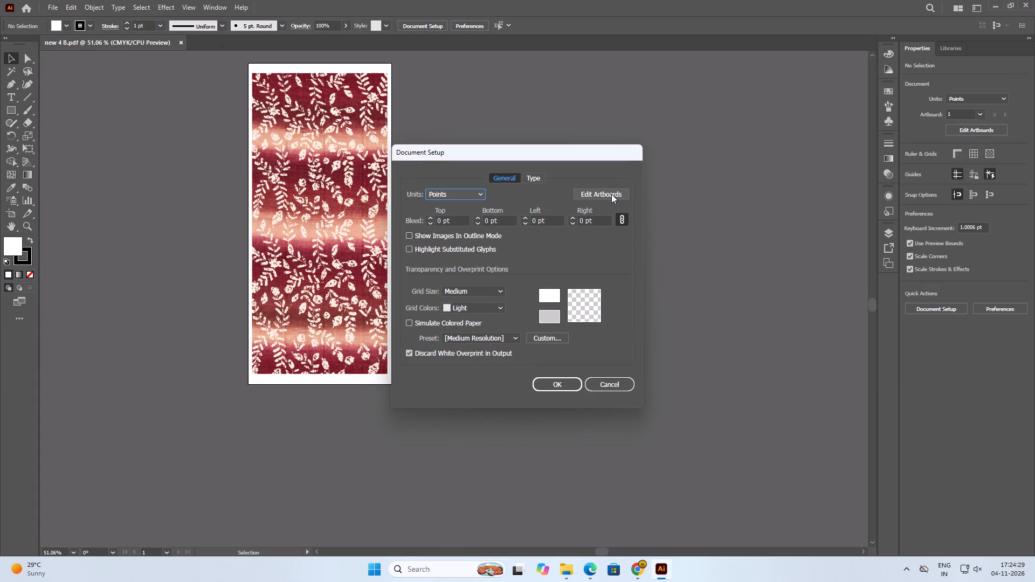
click(478, 195)
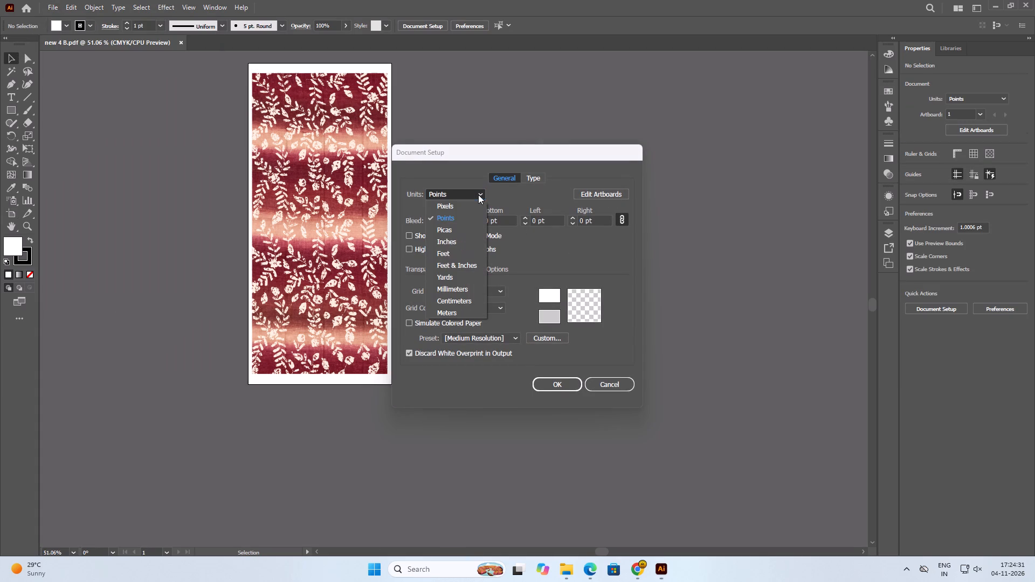
click(450, 301)
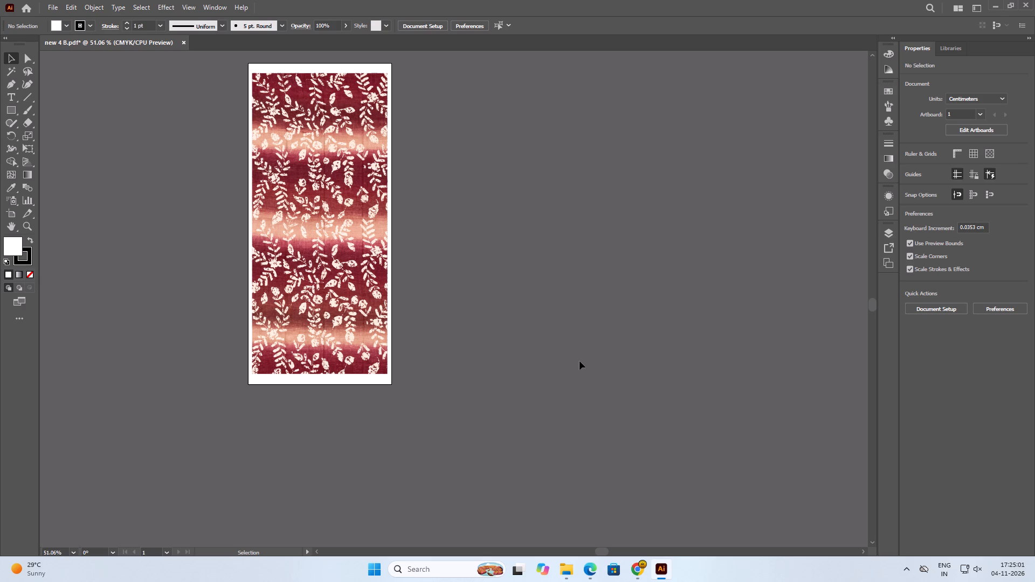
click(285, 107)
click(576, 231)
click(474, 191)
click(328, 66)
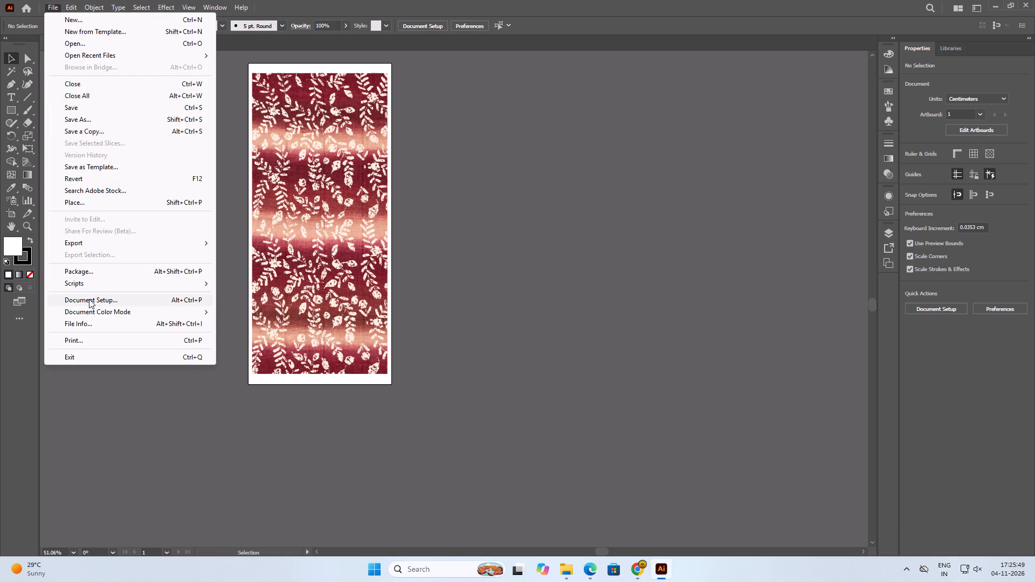
Edit the artboard from Document Setup and resize it to 60 cm wide by 180 cm high.
click(89, 299)
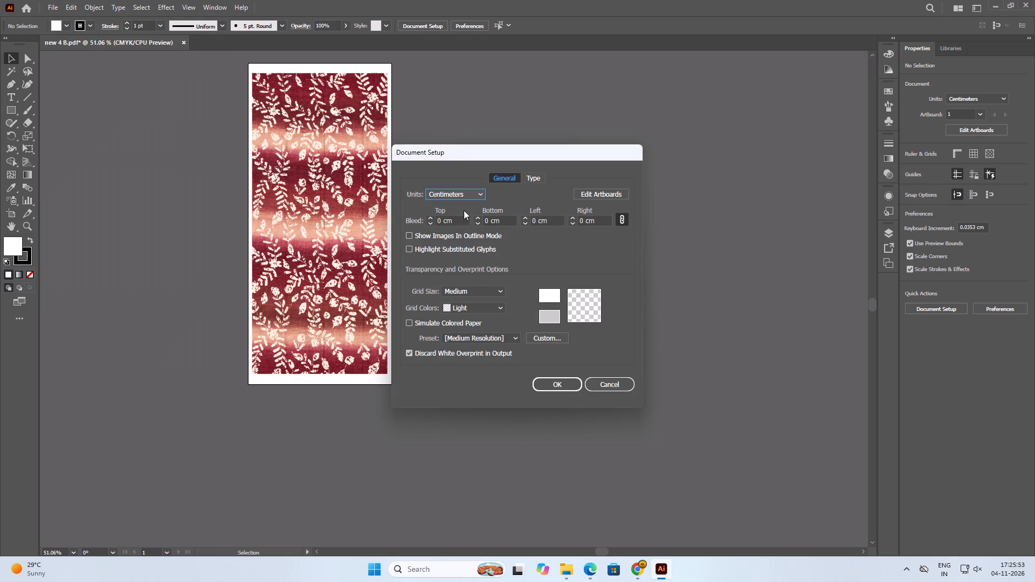
click(585, 192)
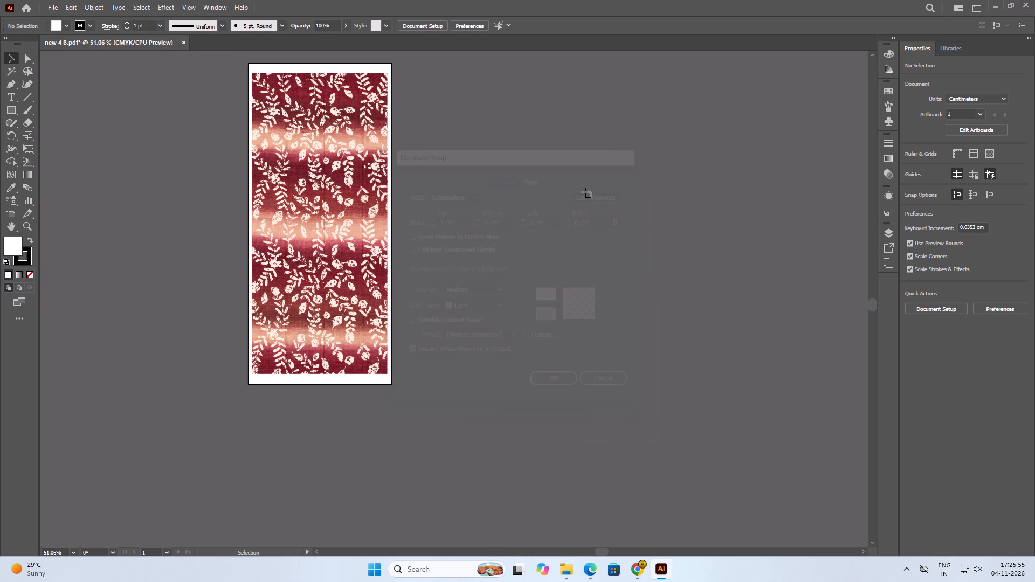
click(417, 25)
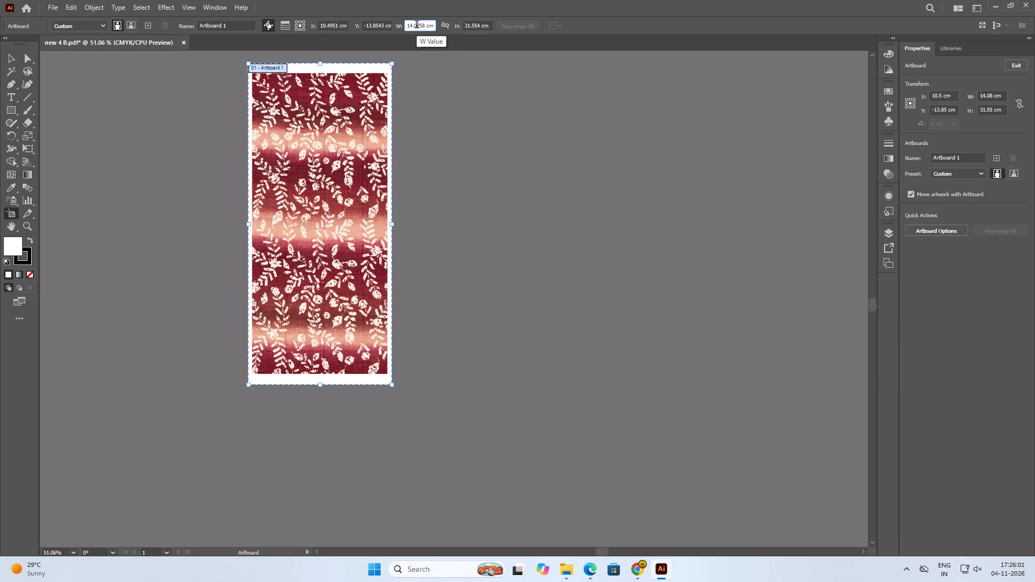
key(ctrl+a)
text(60)
click(478, 22)
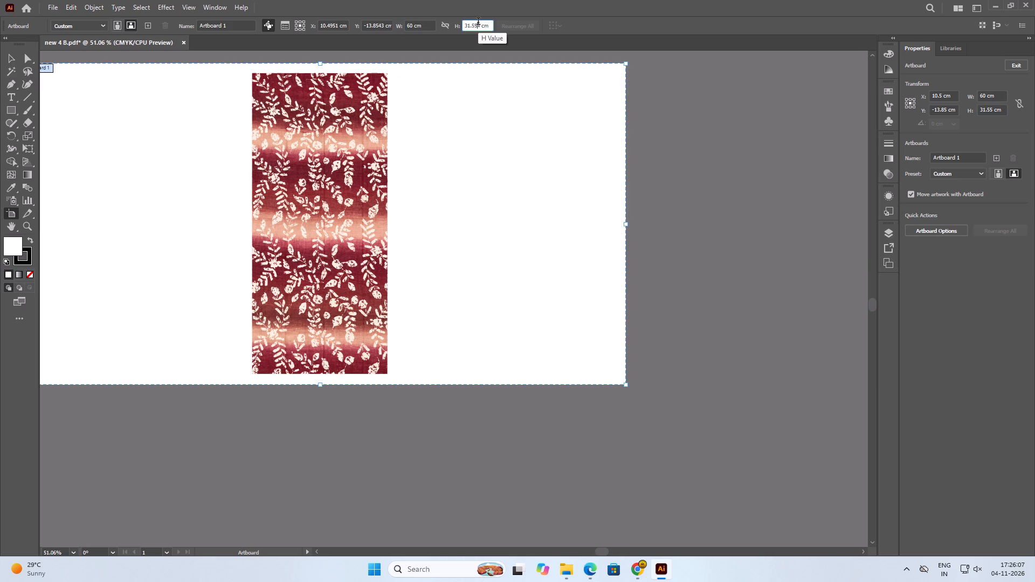
key(ctrl+a)
text(180)
key(Return)
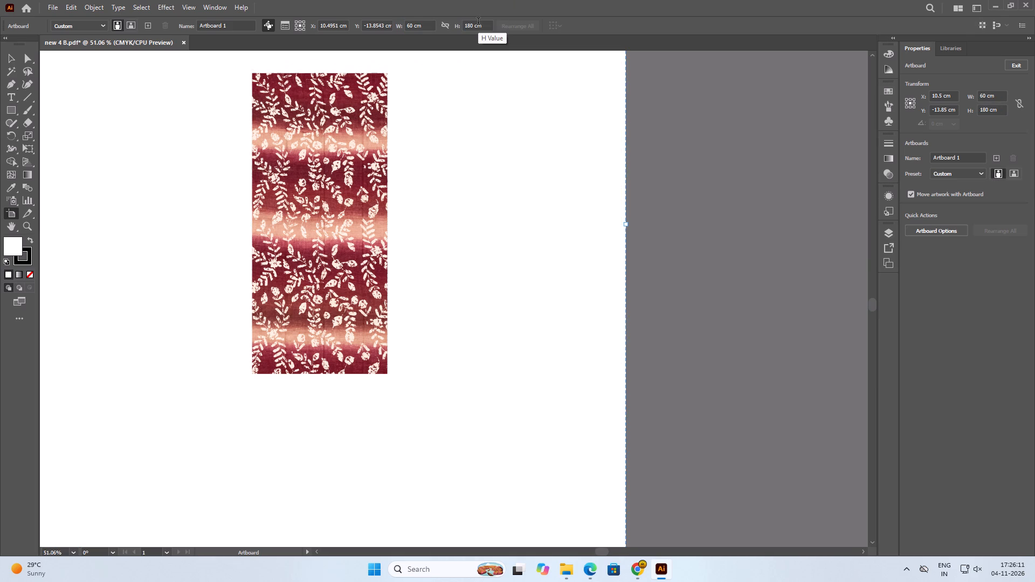
key(ctrl+0)
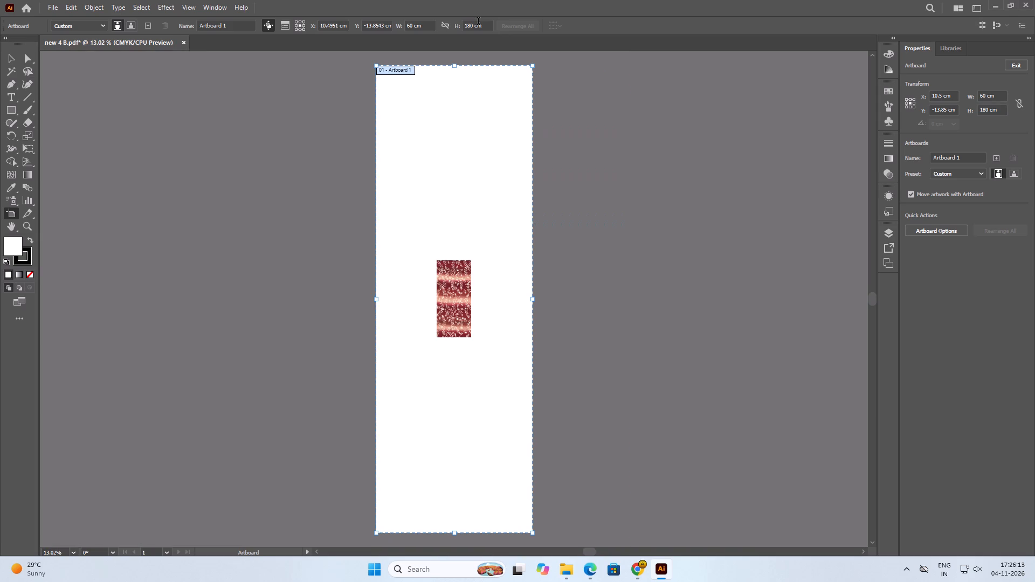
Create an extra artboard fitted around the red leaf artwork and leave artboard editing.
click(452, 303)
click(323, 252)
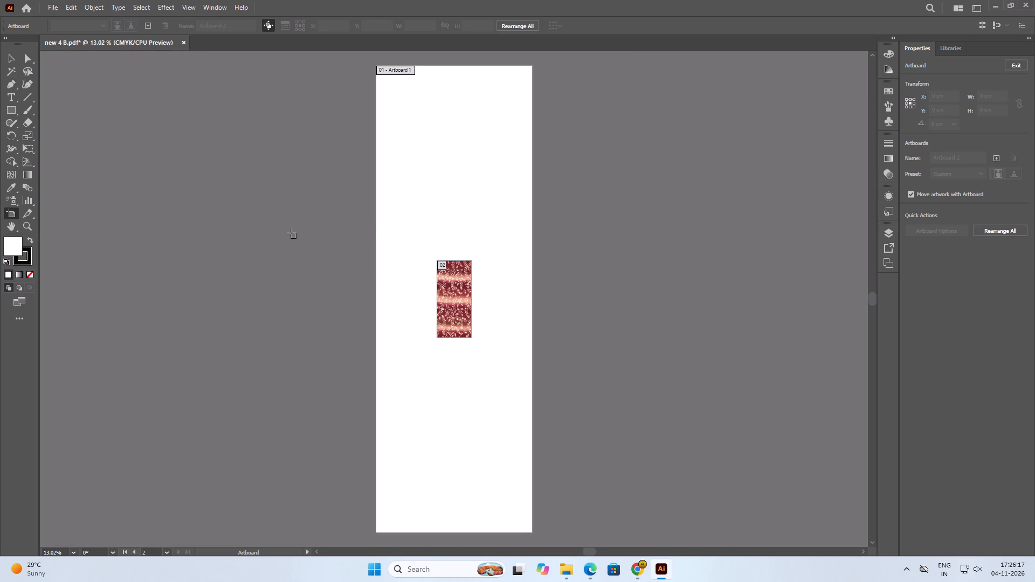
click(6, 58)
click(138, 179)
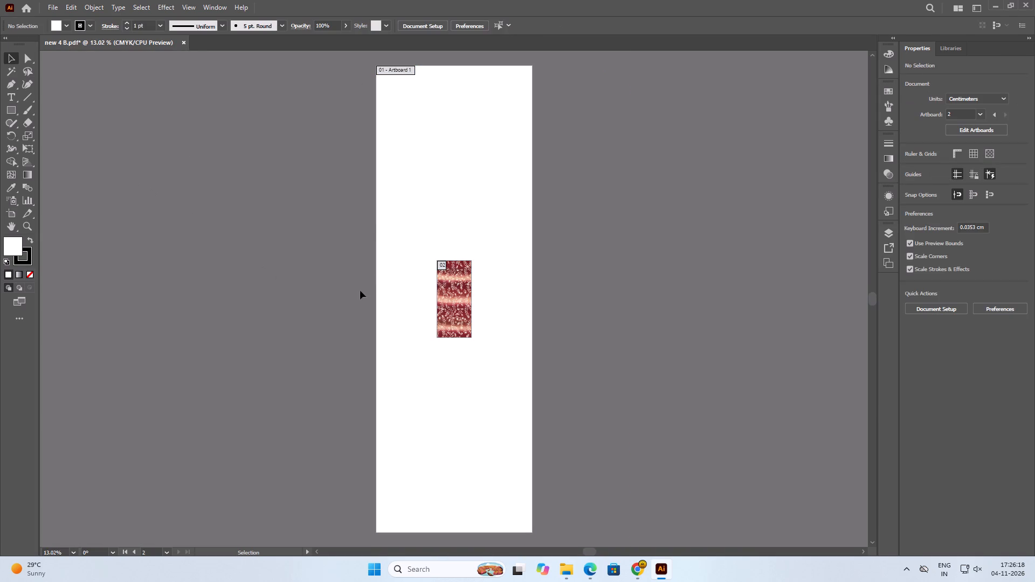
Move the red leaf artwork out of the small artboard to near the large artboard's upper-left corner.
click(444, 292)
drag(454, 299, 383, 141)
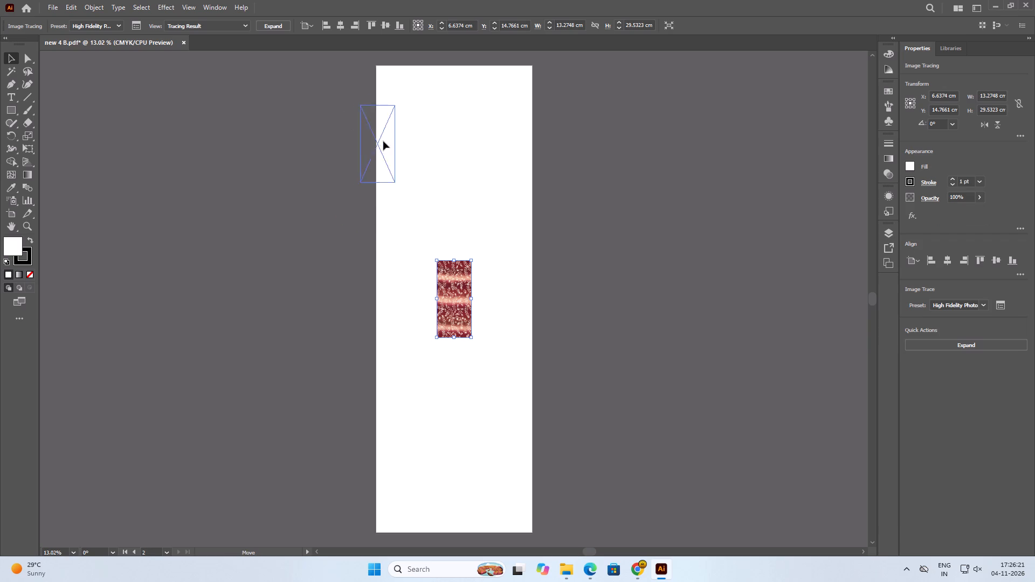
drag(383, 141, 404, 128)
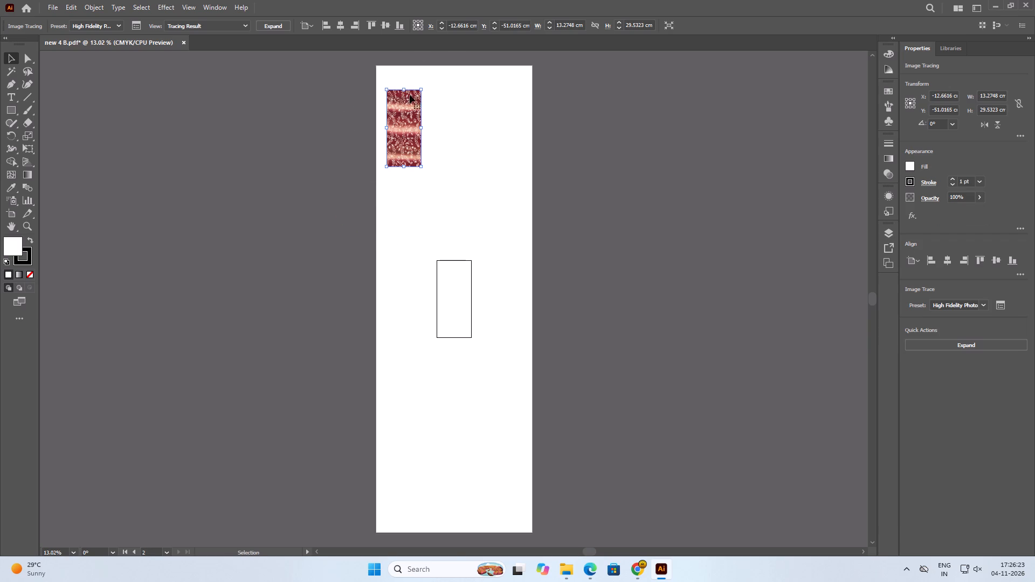
Delete the small empty Artboard 2 in the middle of the 60 x 180 cm artboard and leave artboard editing.
click(450, 280)
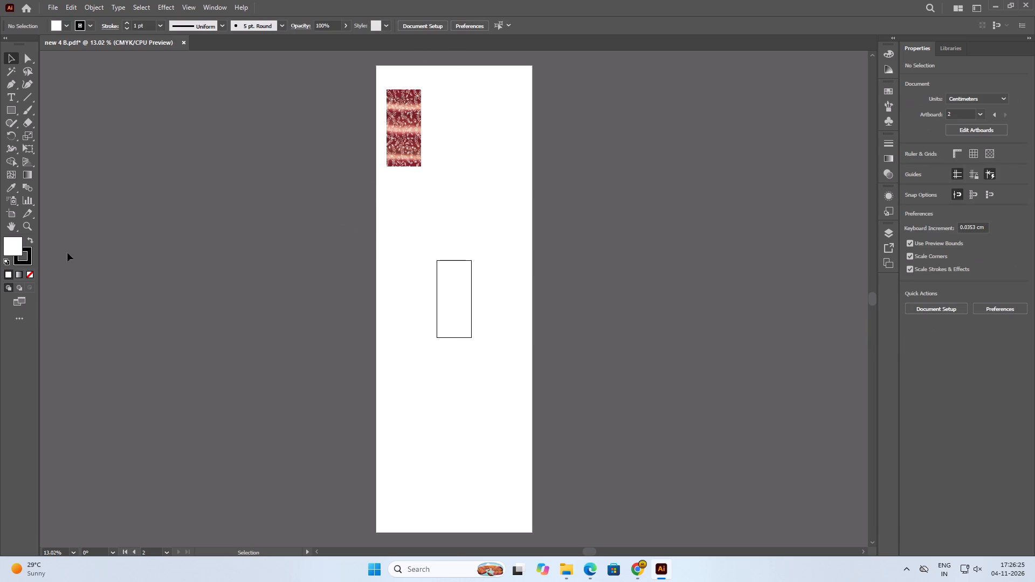
click(9, 211)
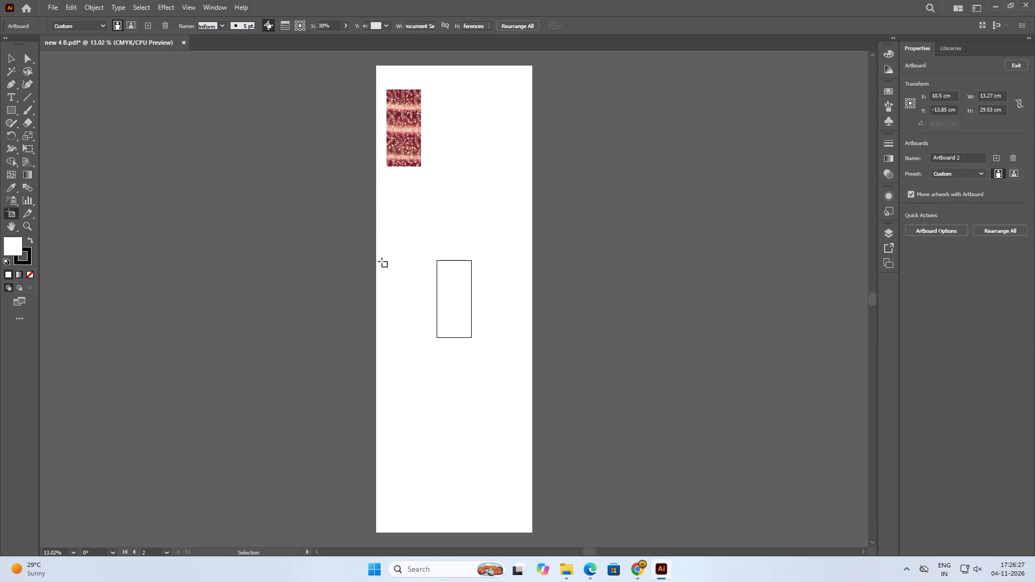
click(465, 269)
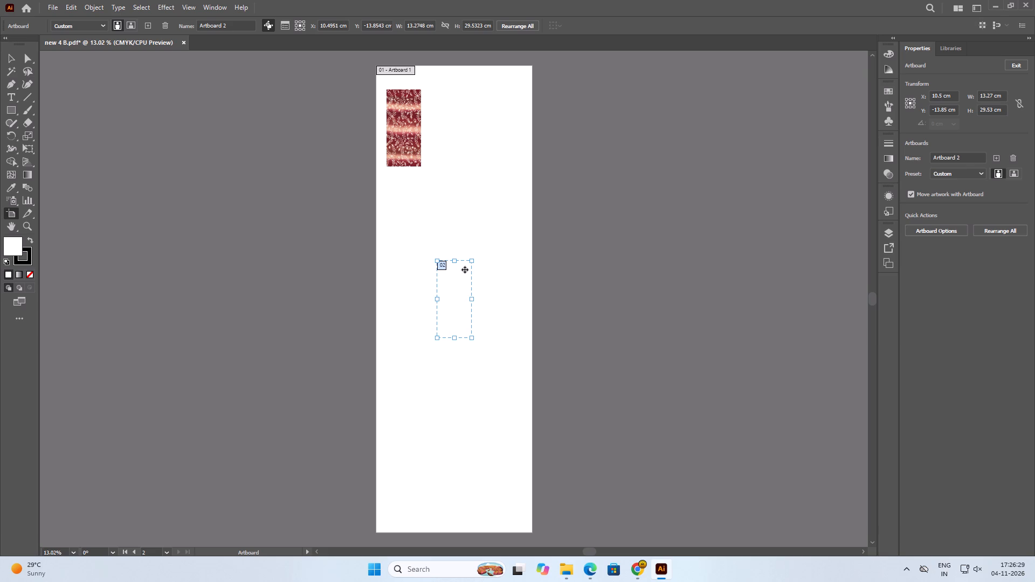
key(Delete)
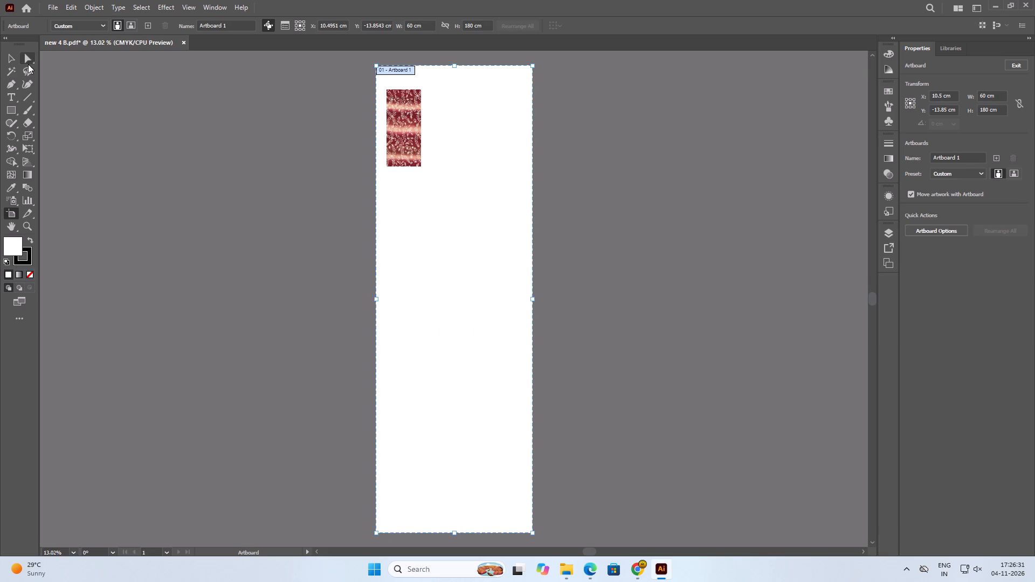
click(15, 57)
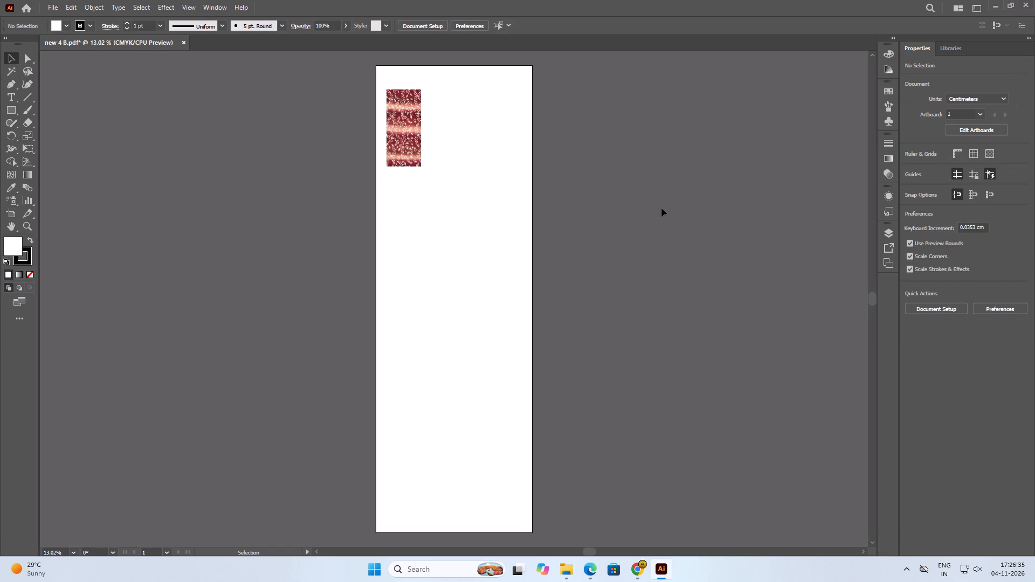
Align the red leaf artwork to the left and top edges of the artboard.
click(412, 129)
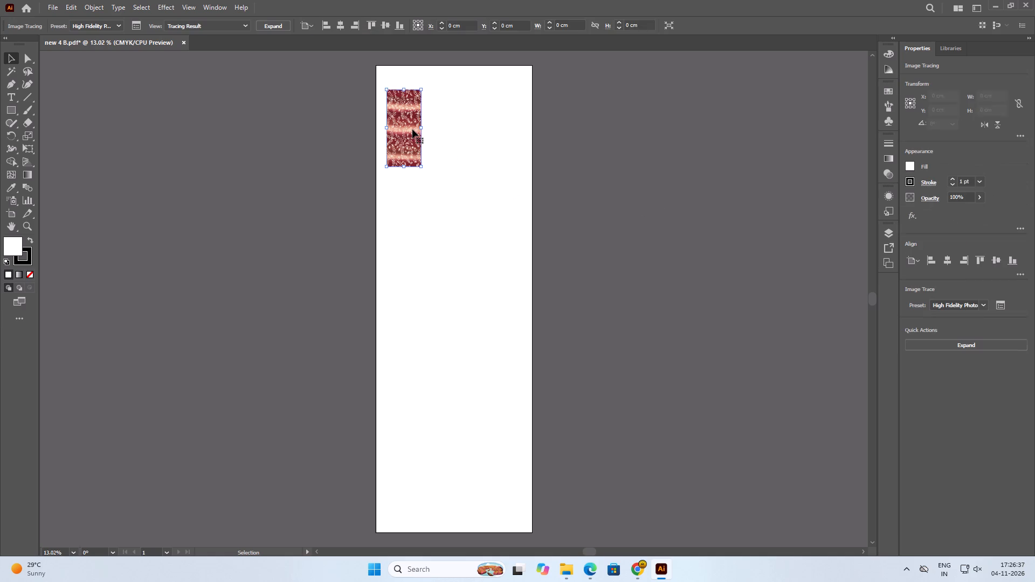
click(325, 27)
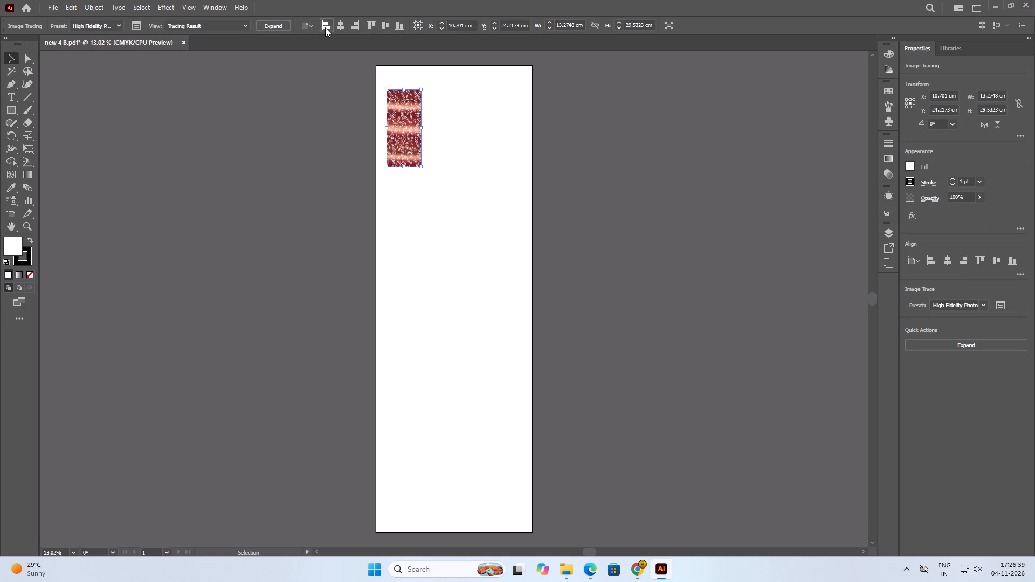
click(372, 25)
click(626, 198)
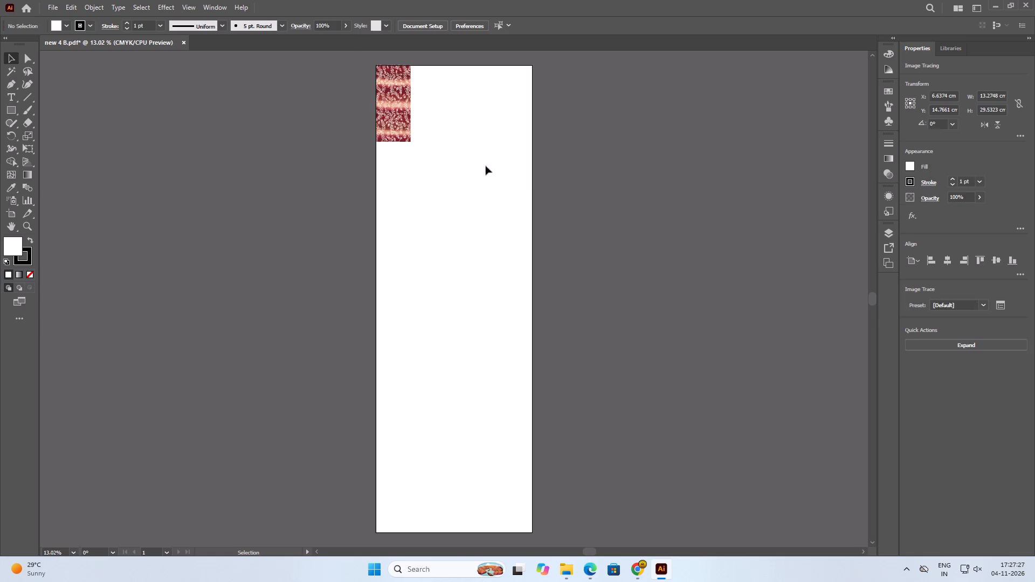
Scale the red leaf artwork up proportionally from its lower-right corner until it spans the artboard's full width.
click(391, 115)
drag(412, 143, 413, 151)
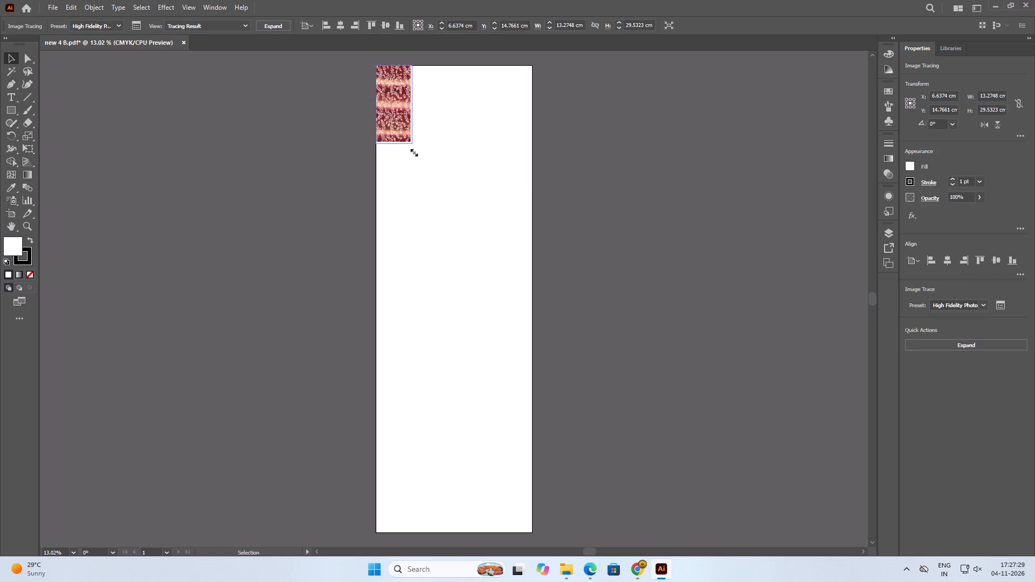
drag(413, 151, 518, 411)
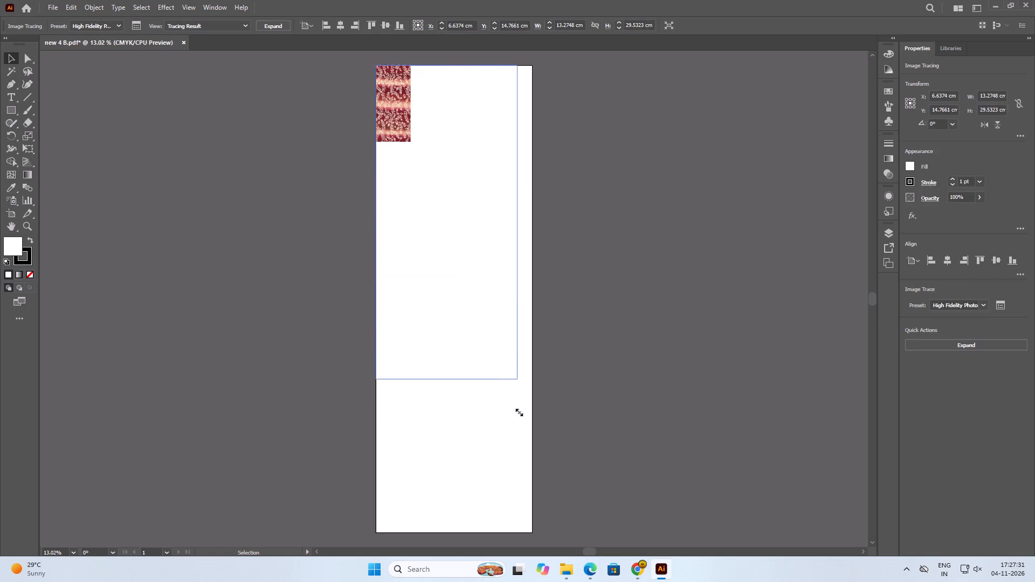
drag(518, 411, 532, 429)
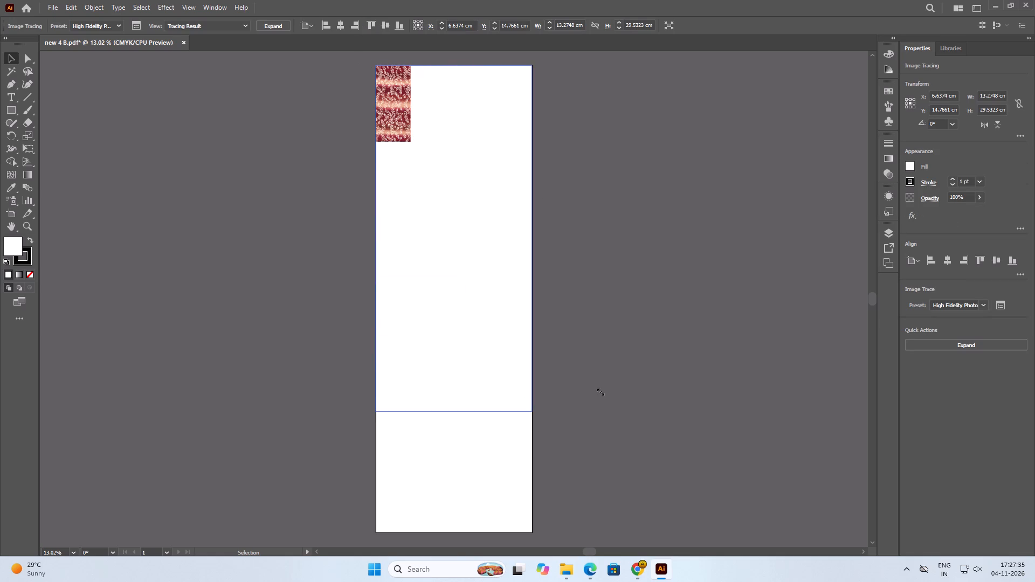
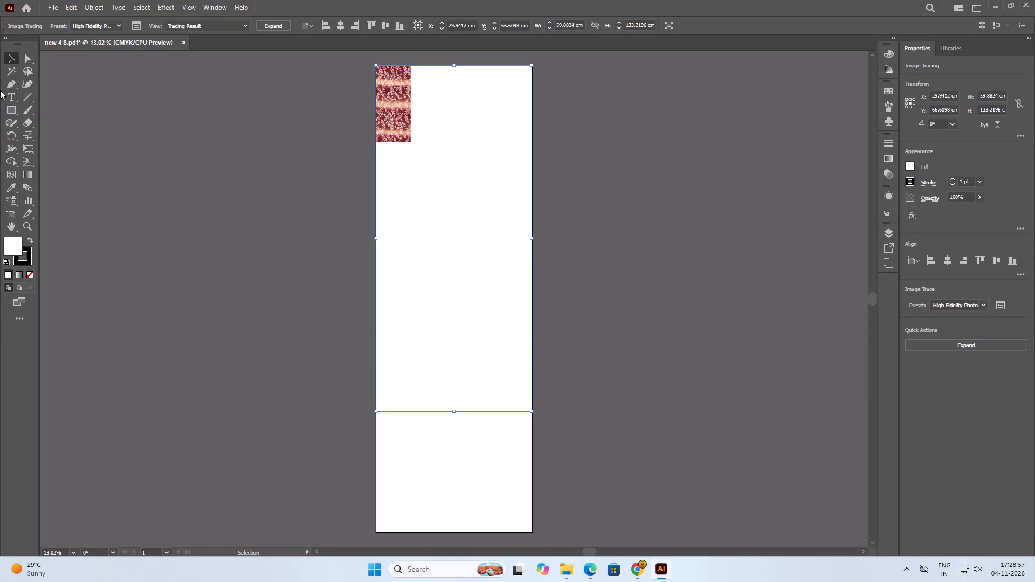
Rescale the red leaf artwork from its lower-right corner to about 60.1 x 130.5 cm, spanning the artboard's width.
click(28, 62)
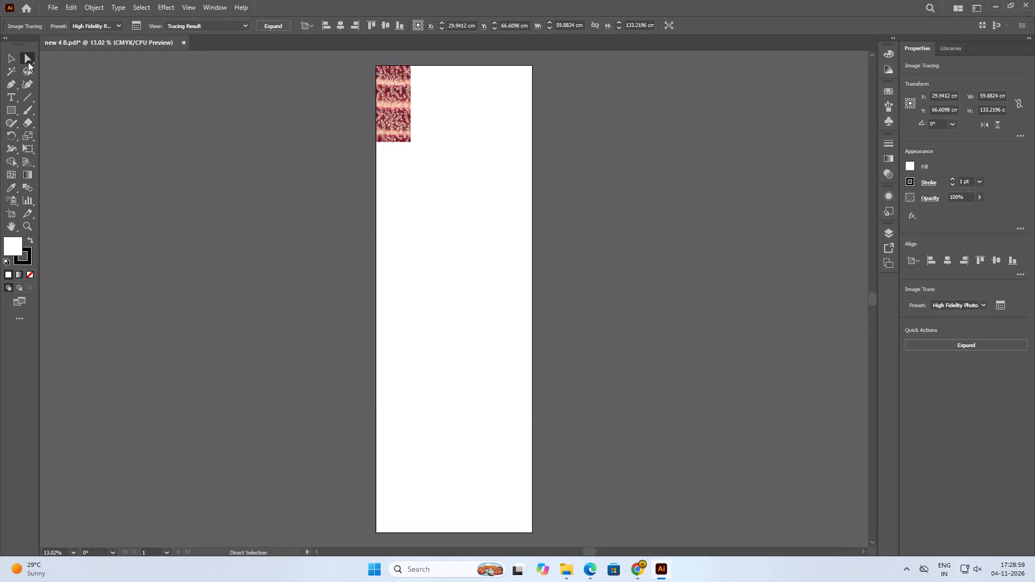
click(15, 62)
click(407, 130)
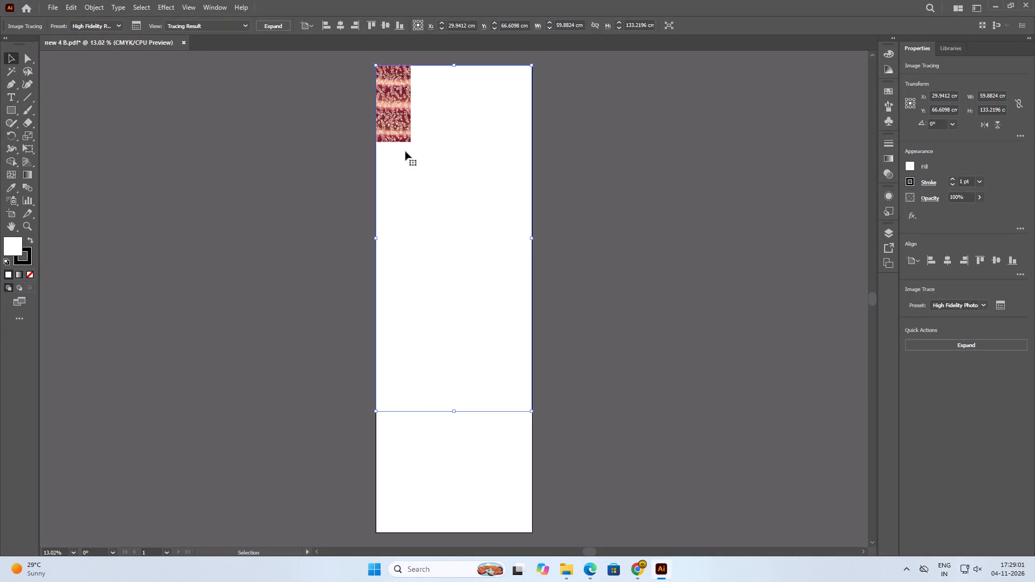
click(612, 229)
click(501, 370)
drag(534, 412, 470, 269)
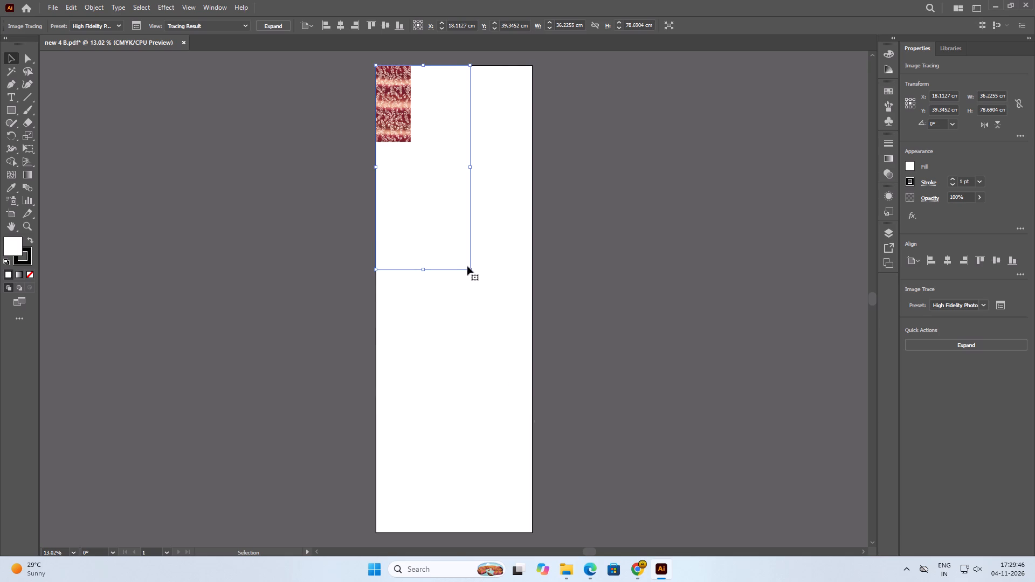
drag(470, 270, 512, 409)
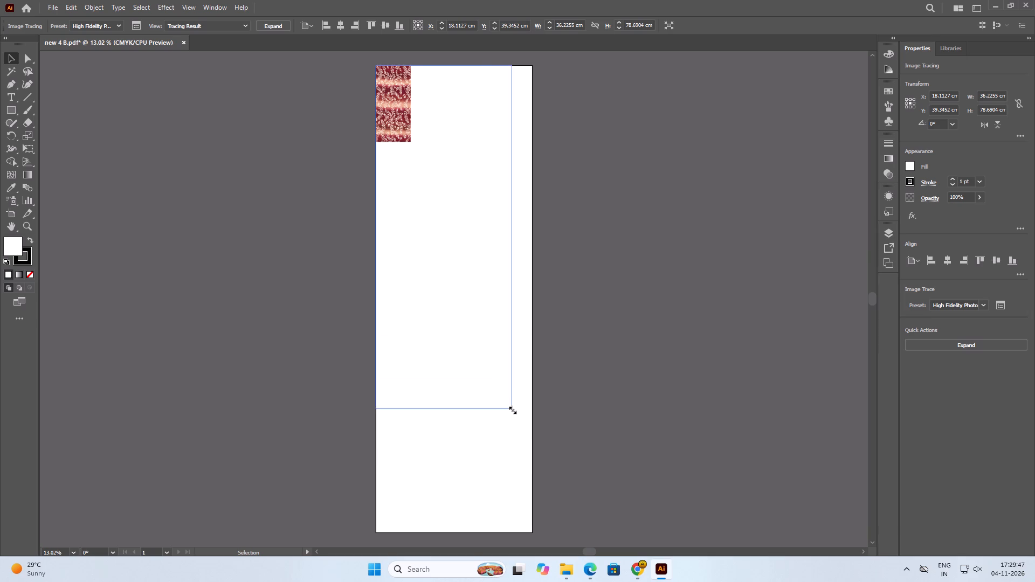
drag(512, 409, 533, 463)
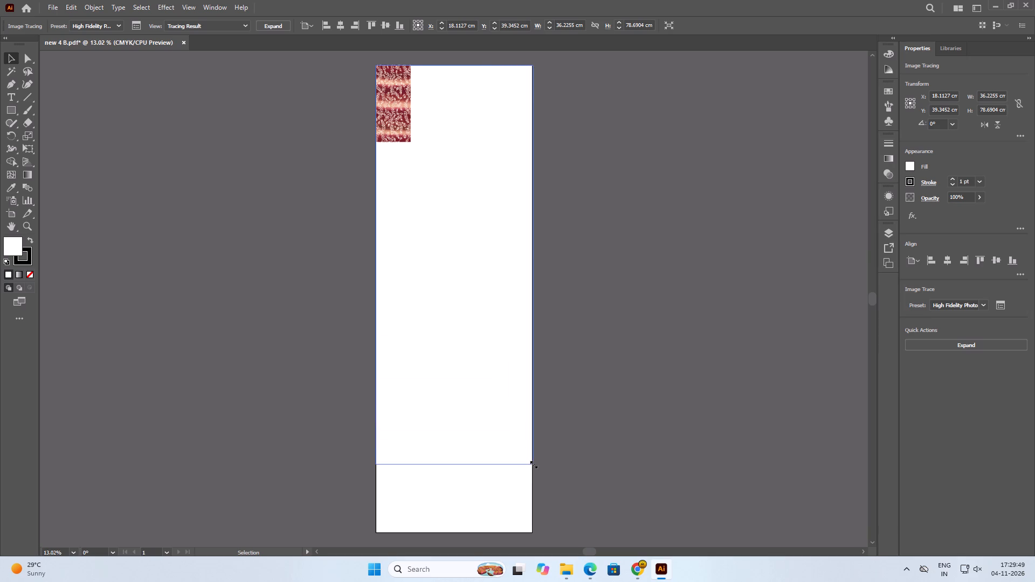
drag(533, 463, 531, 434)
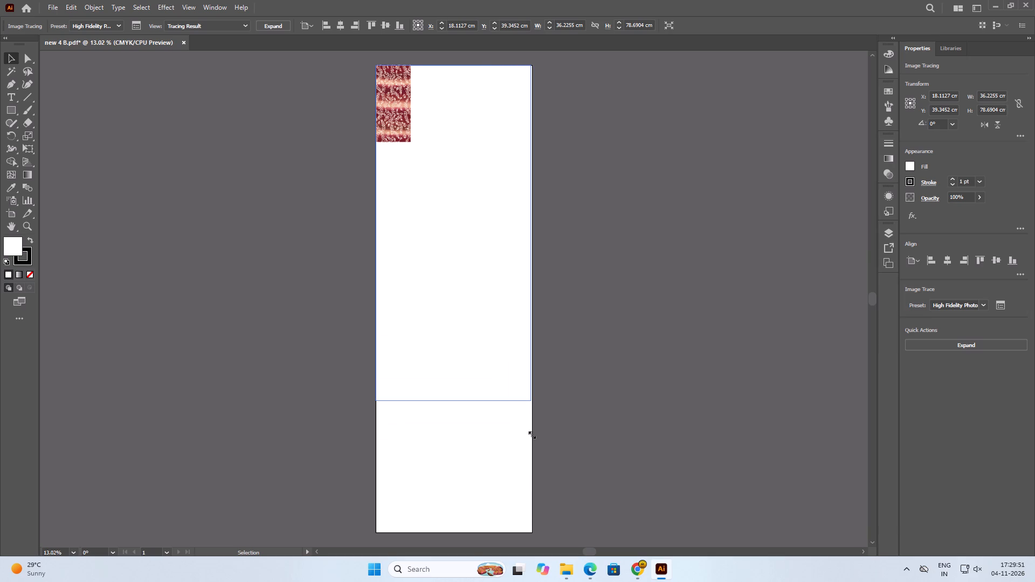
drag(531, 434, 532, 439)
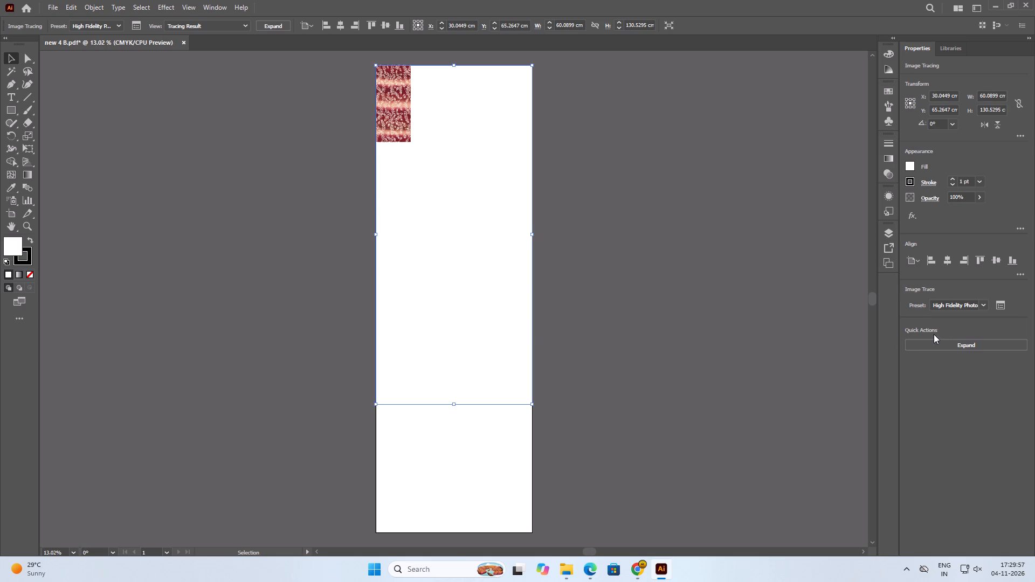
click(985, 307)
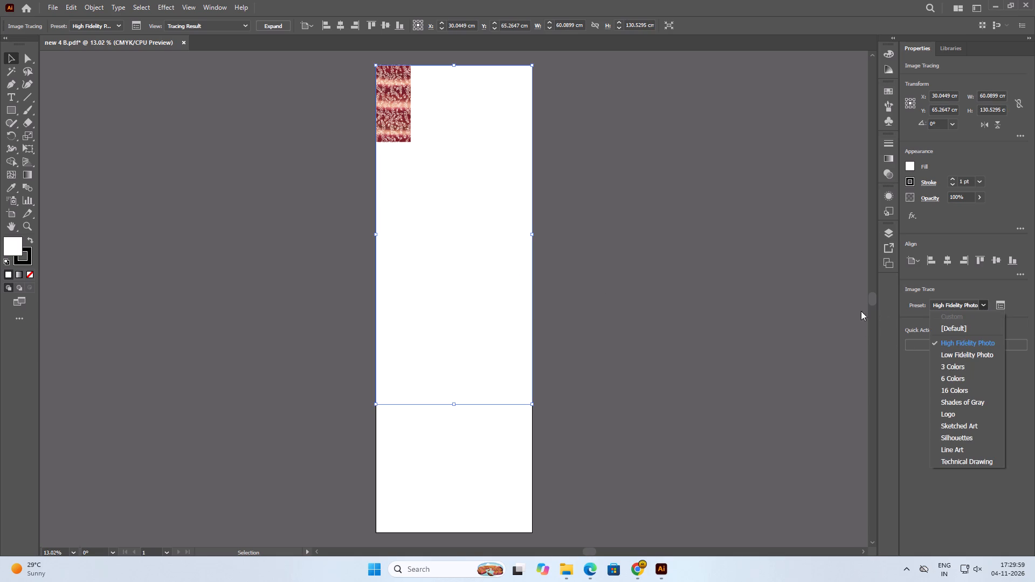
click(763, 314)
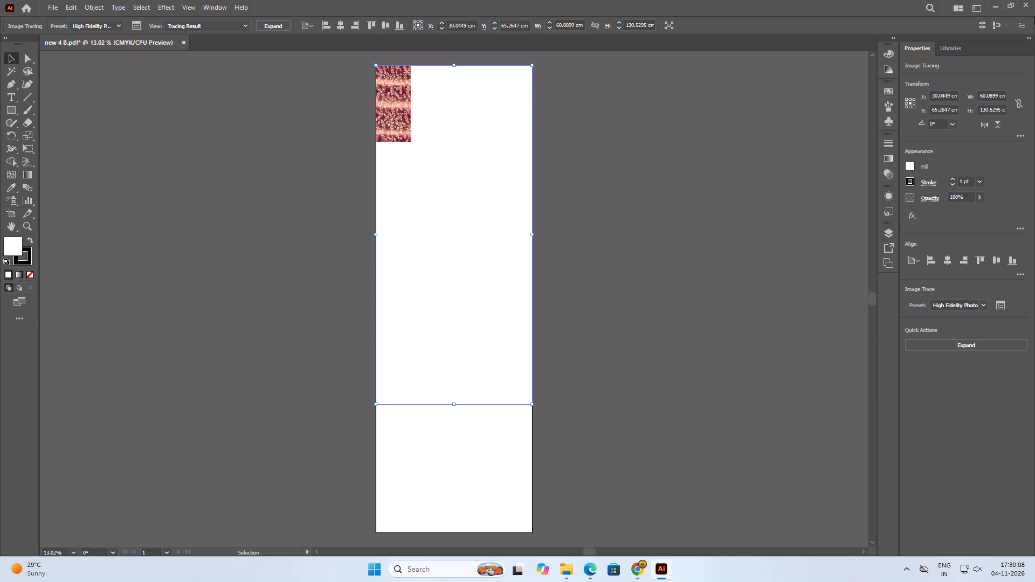
Close Illustrator without saving the changes to new 4 B.pdf.
click(1019, 1)
click(568, 300)
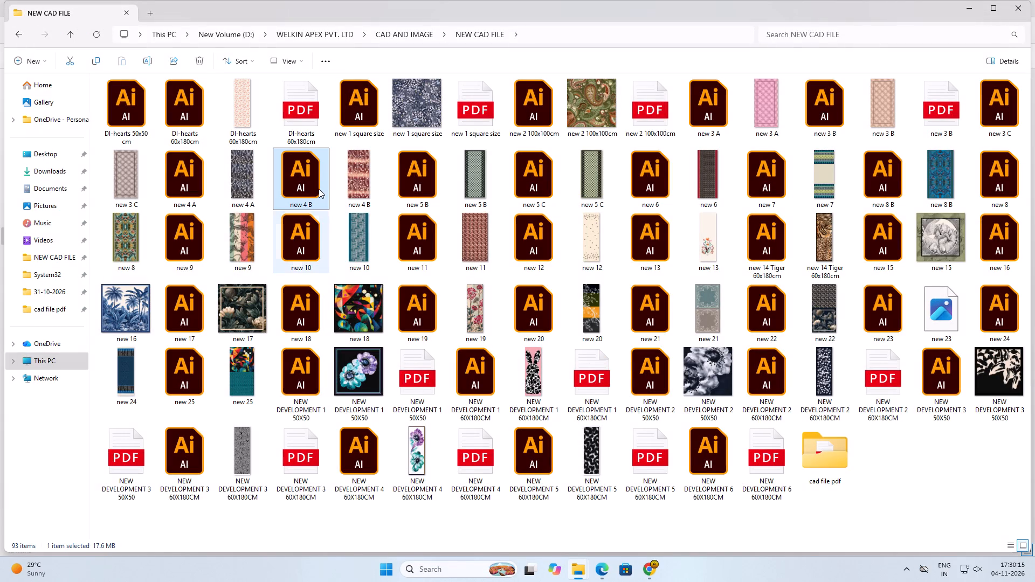
Open the new 4 B Illustrator file from the NEW CAD FILE folder, ignoring the missing linked image.
click(319, 189)
double_click(319, 189)
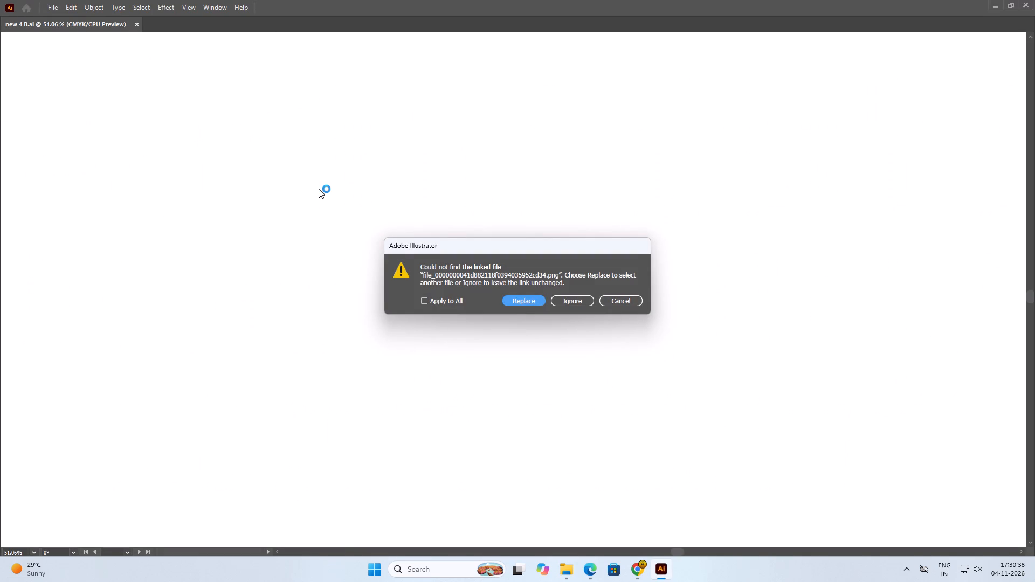
click(569, 306)
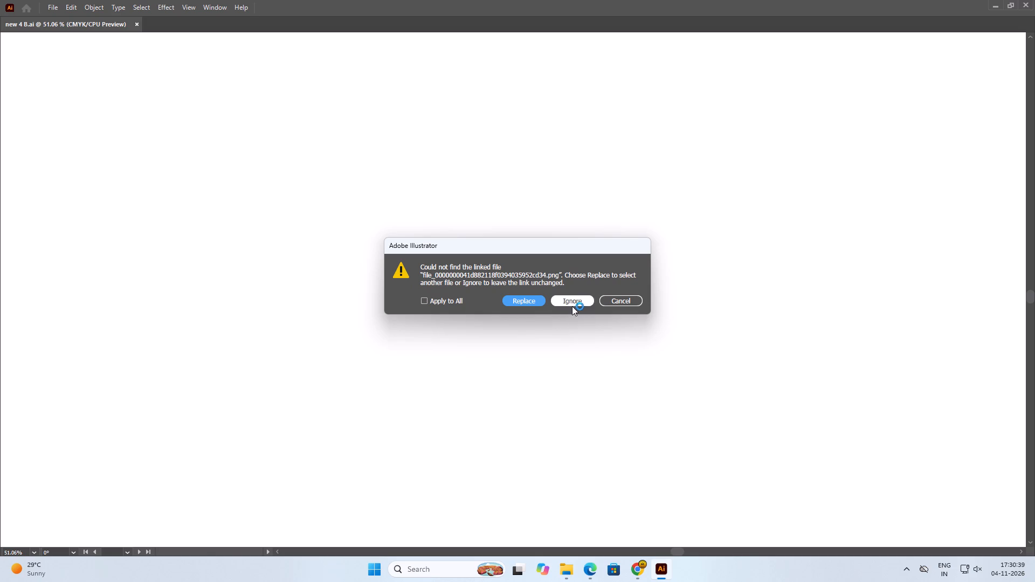
click(572, 302)
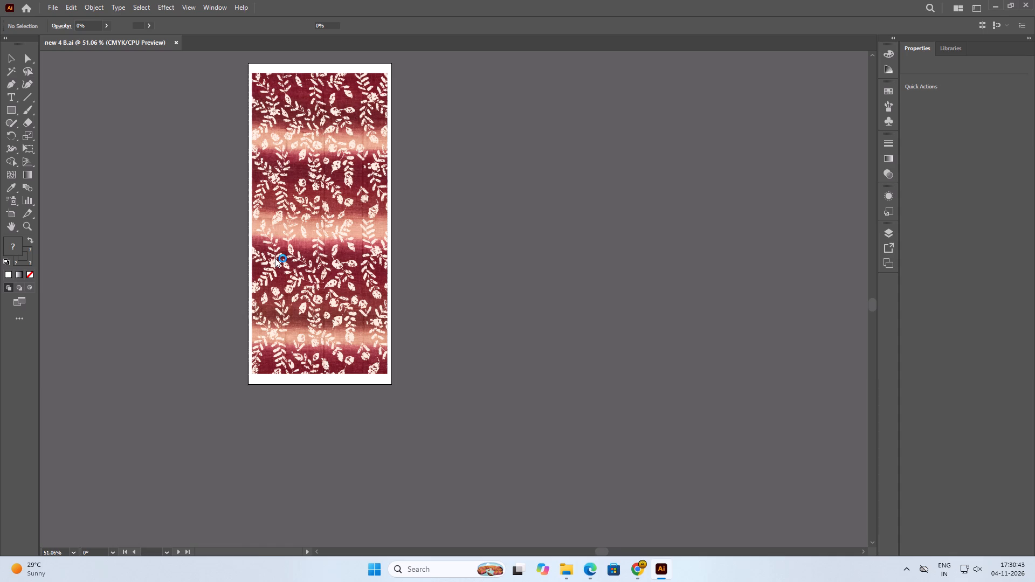
Align the red leaf artwork to the left and top edges of the artboard.
scroll(339, 254, up, 3)
click(339, 254)
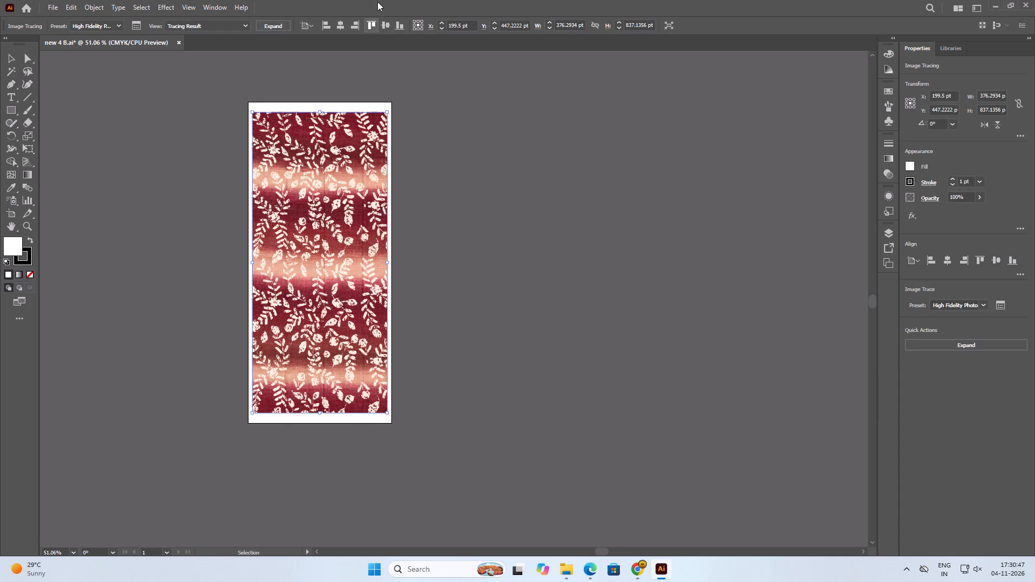
click(327, 29)
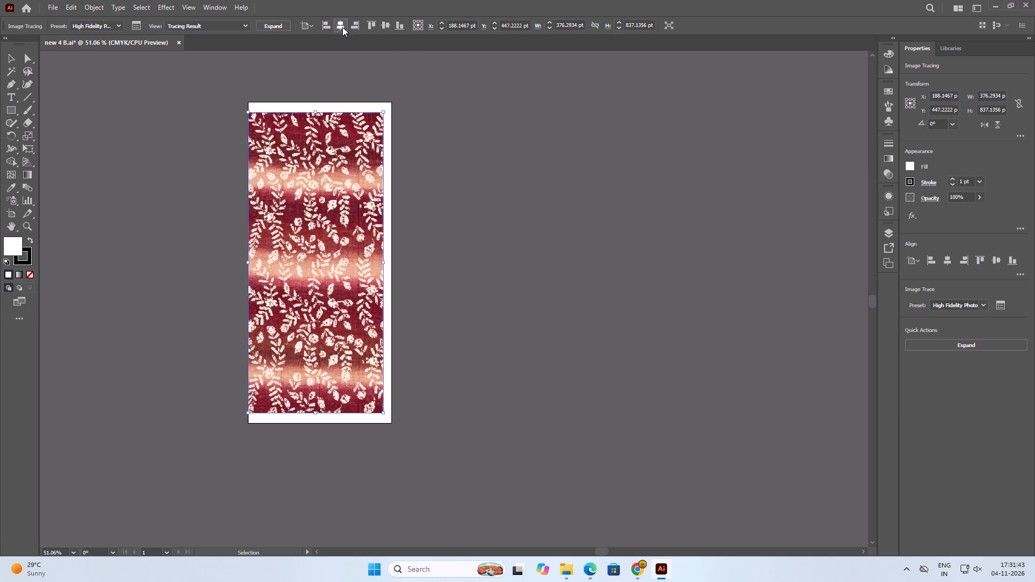
click(383, 24)
click(351, 121)
click(374, 24)
click(442, 241)
click(391, 194)
click(365, 135)
click(486, 220)
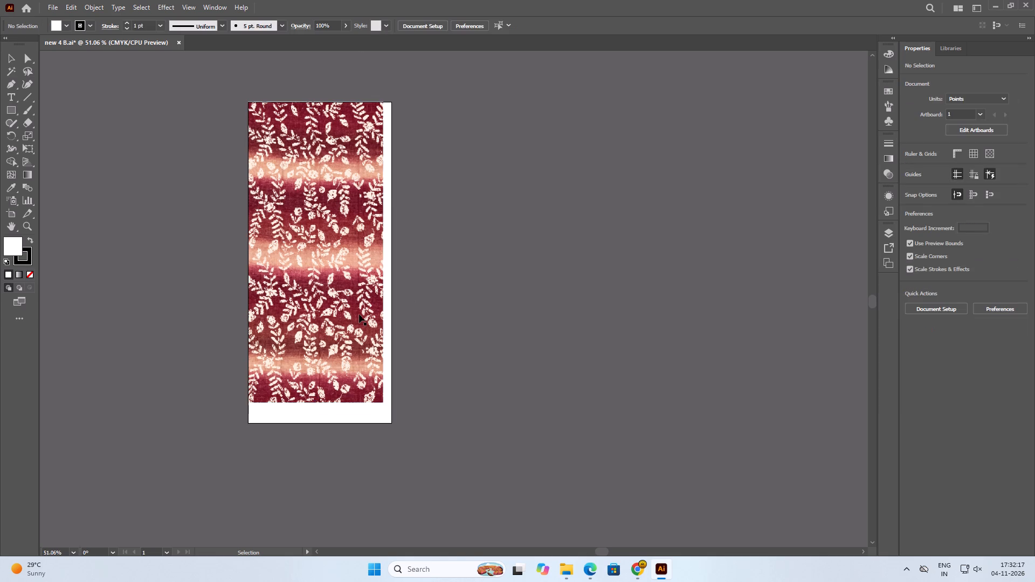
Set the red leaf artwork's width to 60 cm and its height to 120 cm.
click(358, 314)
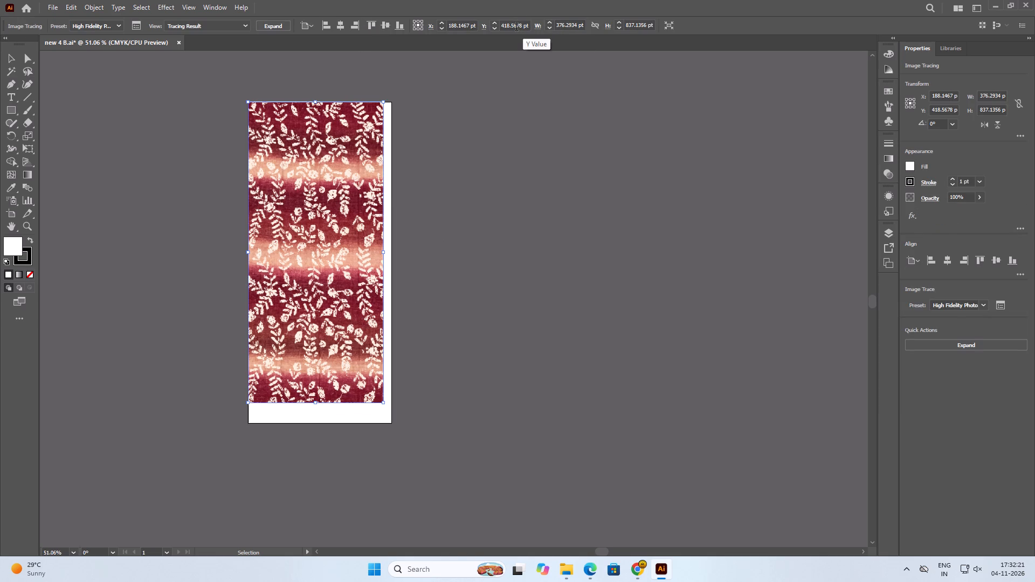
click(526, 26)
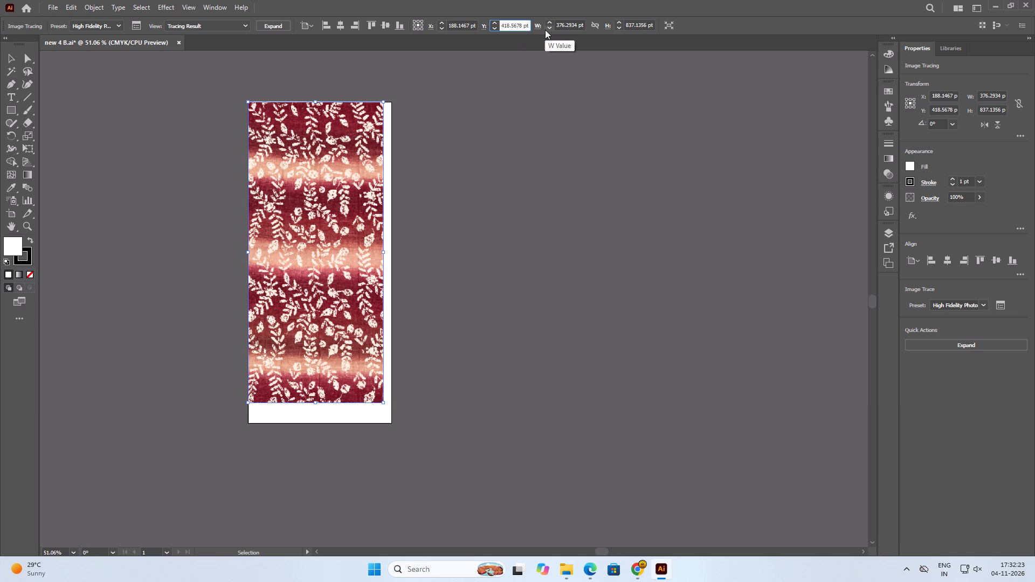
click(575, 28)
key(ctrl+a)
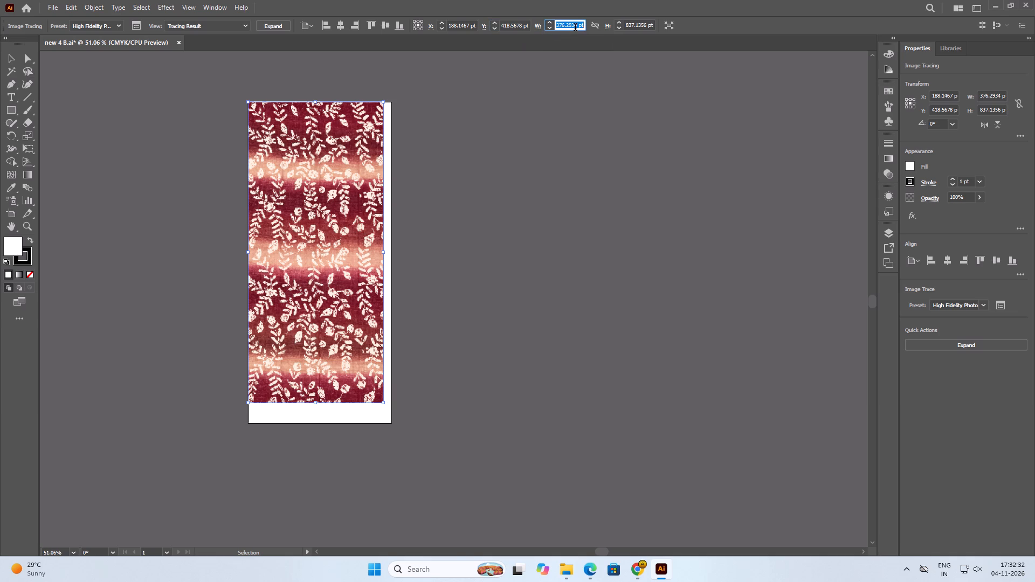
text(60)
text(cm)
drag(627, 26, 664, 30)
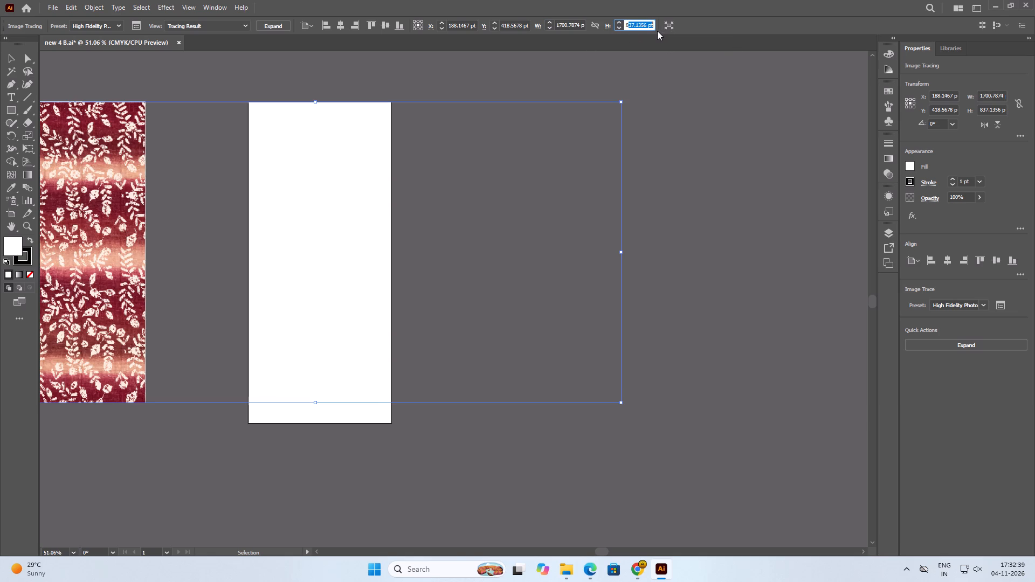
key(ctrl+a)
text(120)
text(cm)
key(Return)
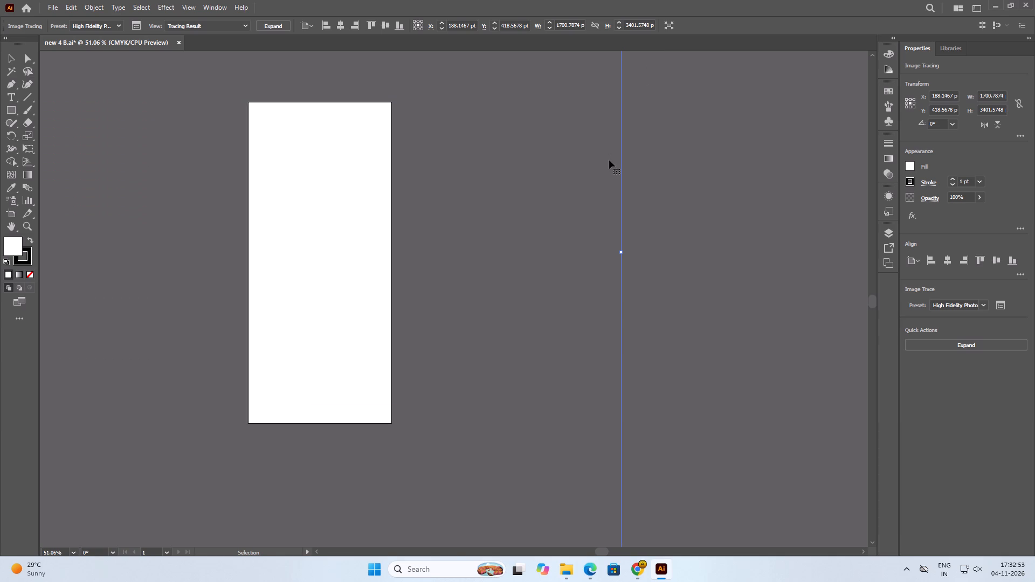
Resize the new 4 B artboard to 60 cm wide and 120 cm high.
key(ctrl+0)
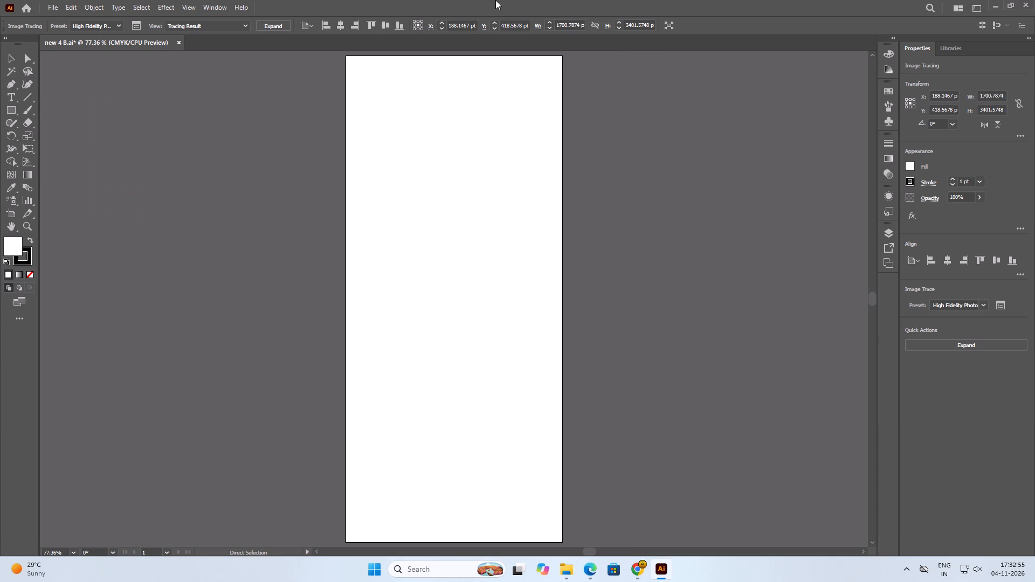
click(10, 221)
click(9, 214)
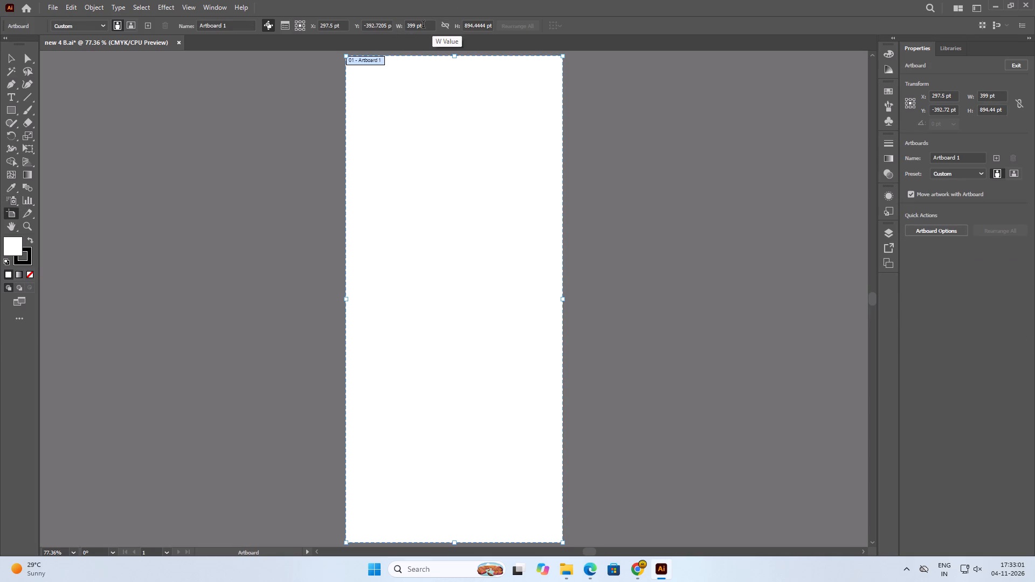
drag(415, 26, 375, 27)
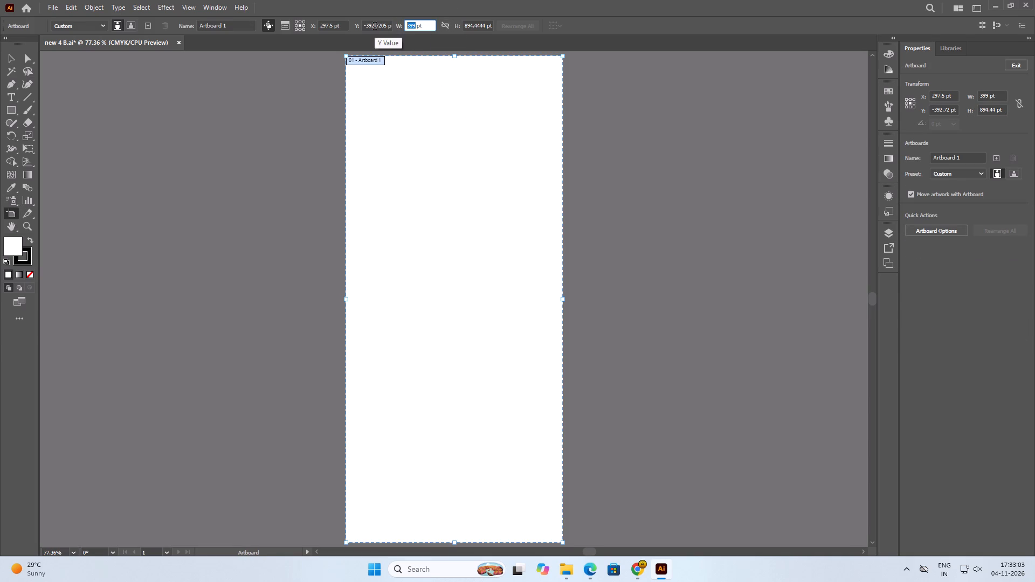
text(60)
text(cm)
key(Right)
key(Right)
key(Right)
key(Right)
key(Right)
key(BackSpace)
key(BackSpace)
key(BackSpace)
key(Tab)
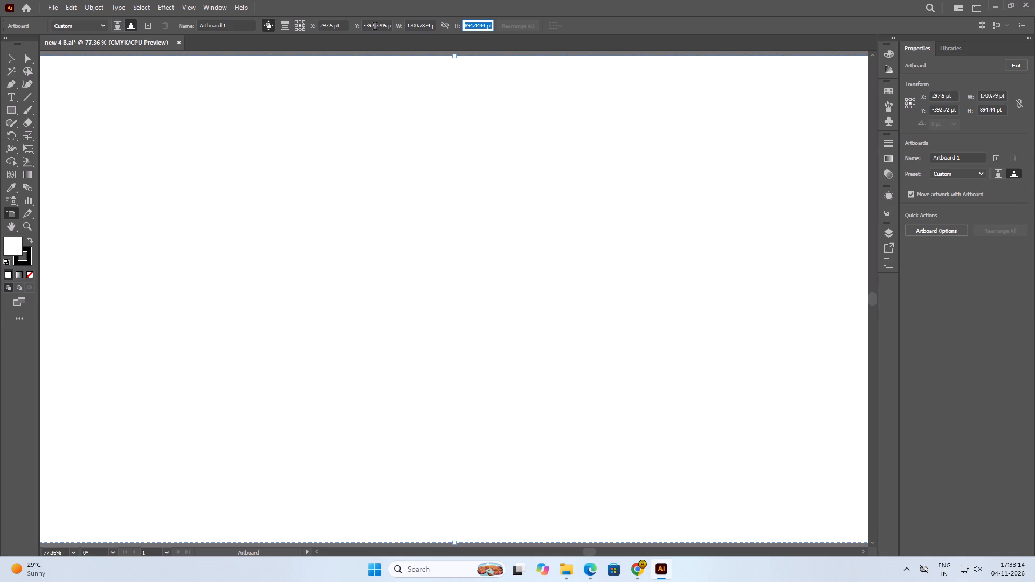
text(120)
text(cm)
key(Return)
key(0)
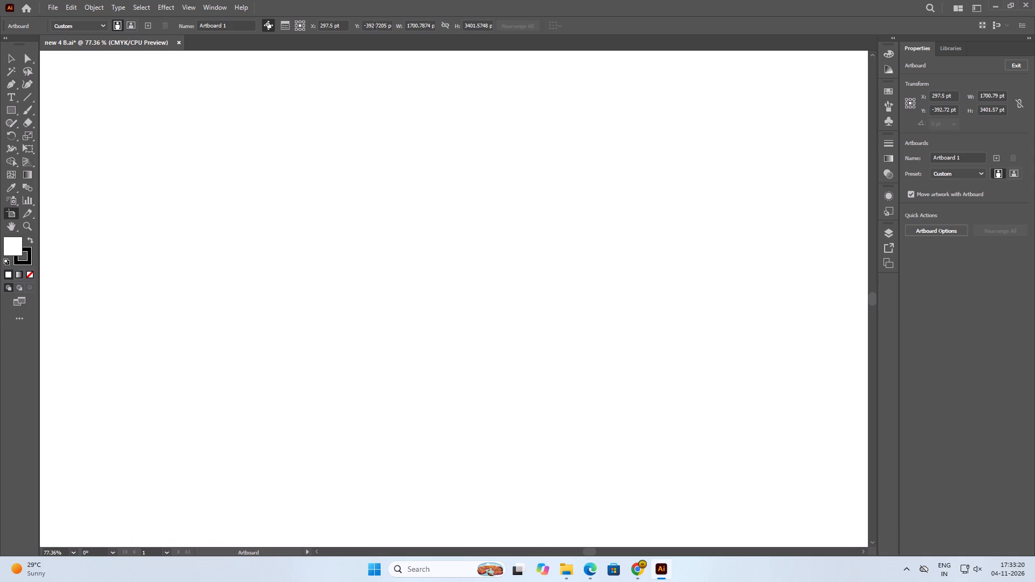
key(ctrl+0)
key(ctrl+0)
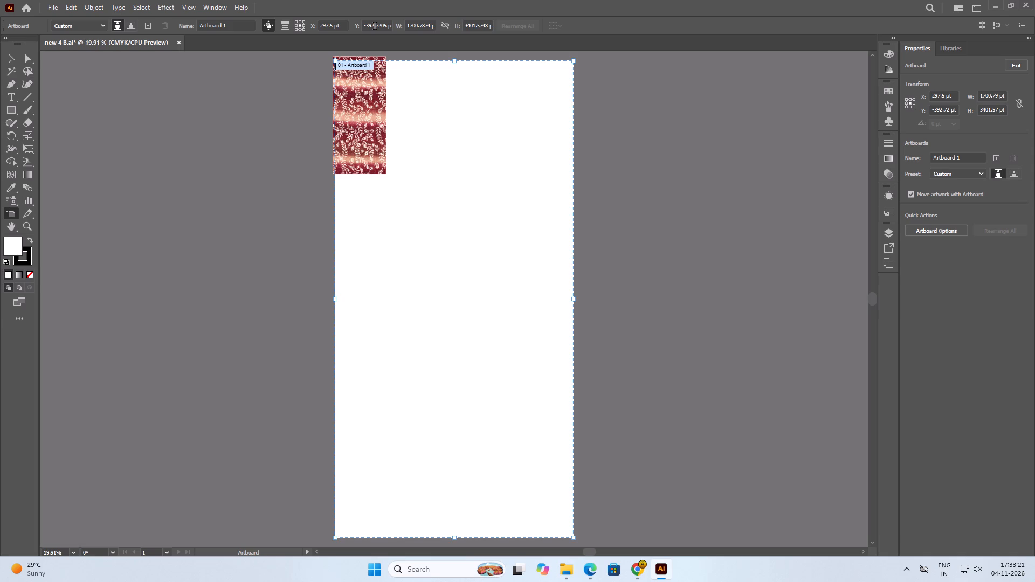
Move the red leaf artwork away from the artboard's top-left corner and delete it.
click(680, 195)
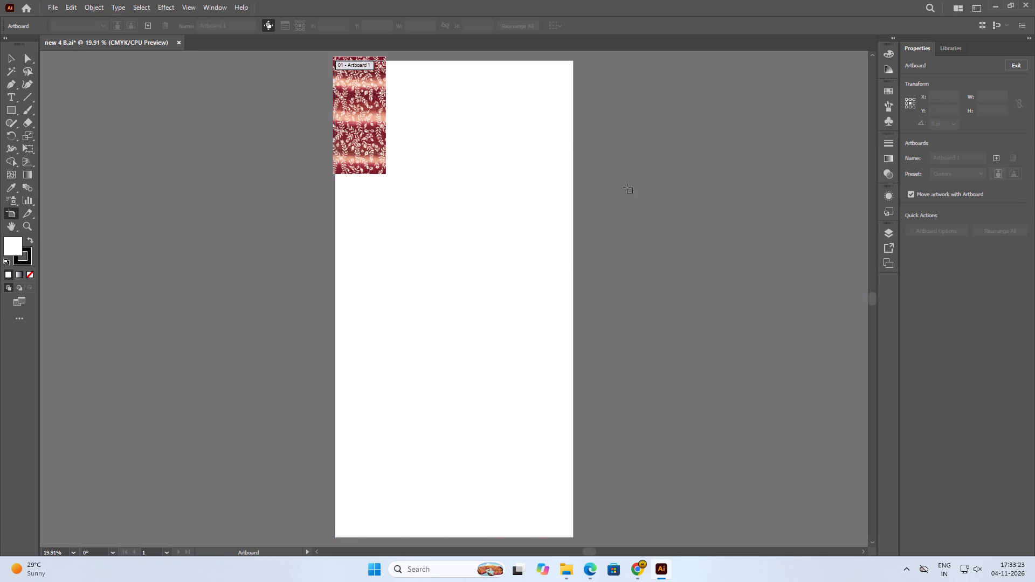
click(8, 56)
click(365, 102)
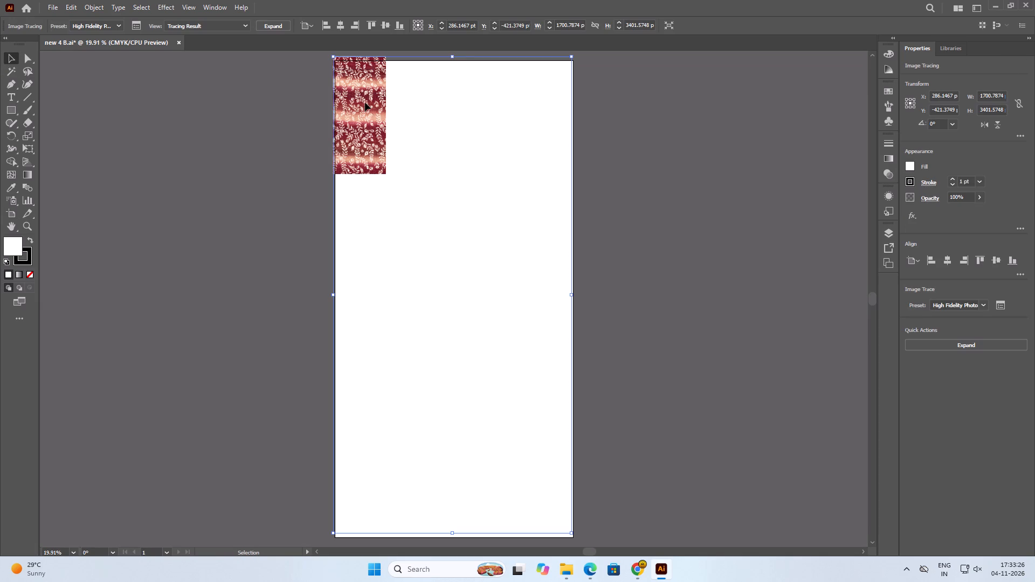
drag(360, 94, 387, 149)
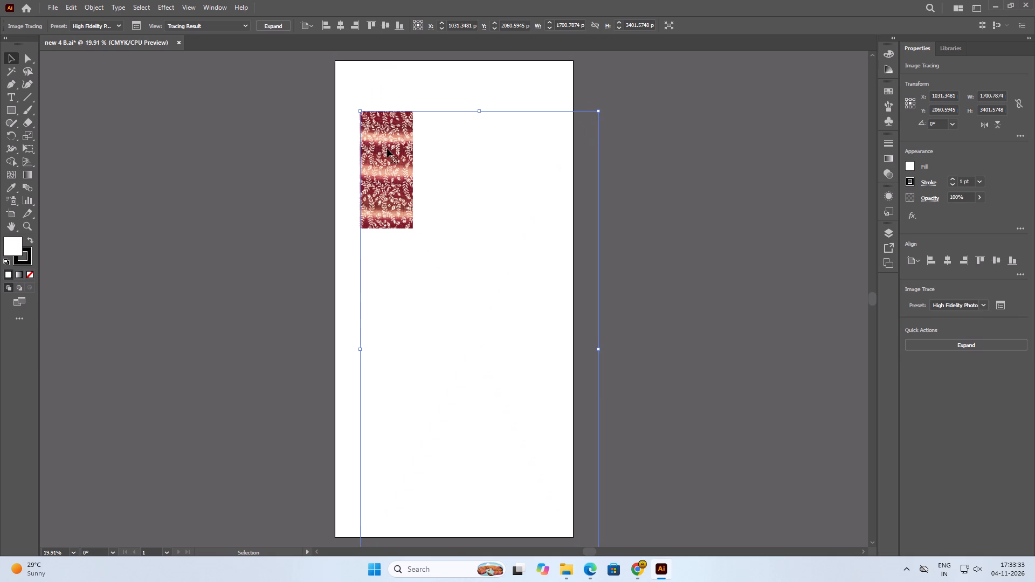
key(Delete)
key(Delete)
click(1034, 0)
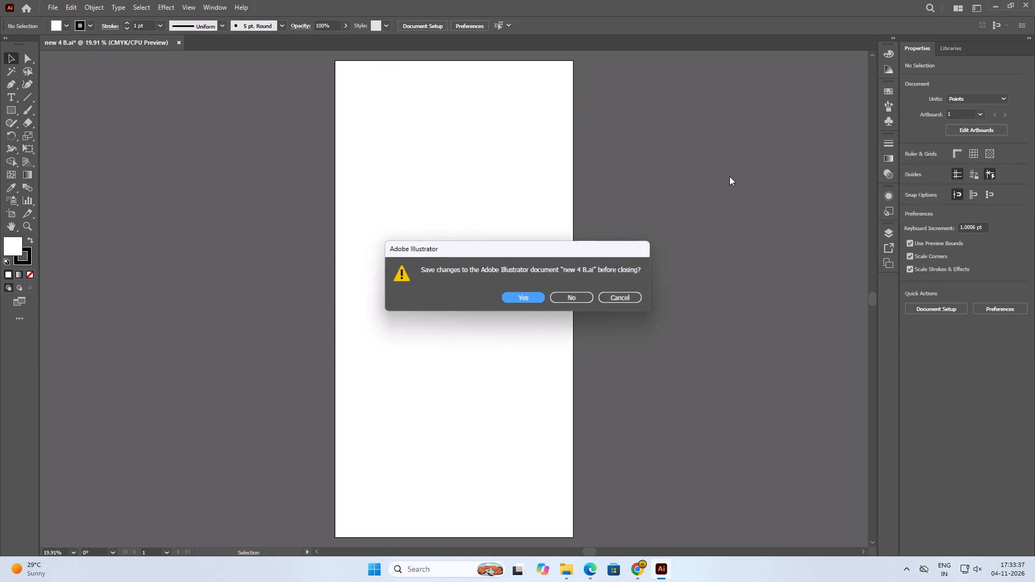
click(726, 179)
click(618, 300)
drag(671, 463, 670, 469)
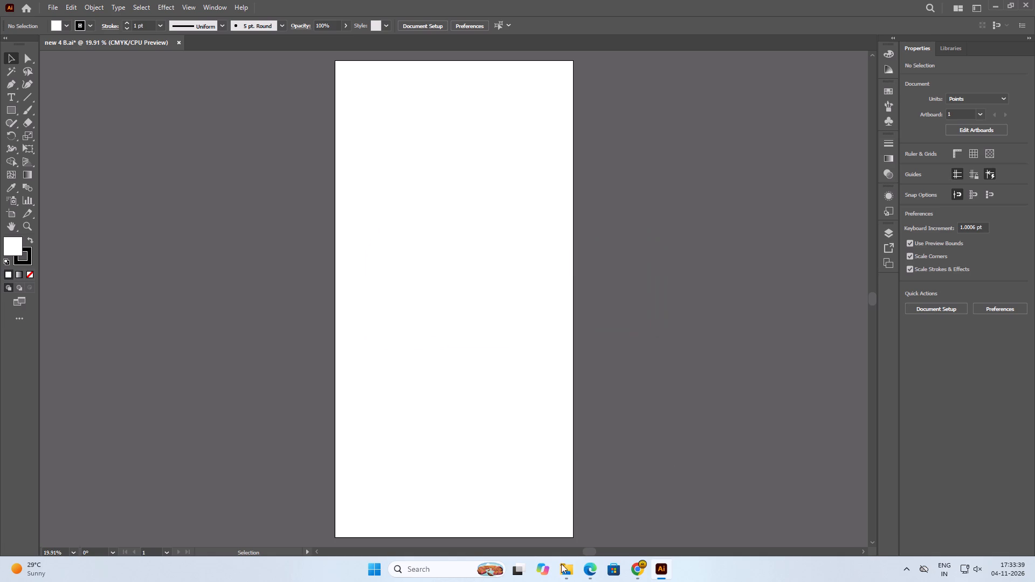
Switch to File Explorer and delete all the PDFs in the cad file pdf folder, closing the folder window.
click(567, 571)
click(650, 482)
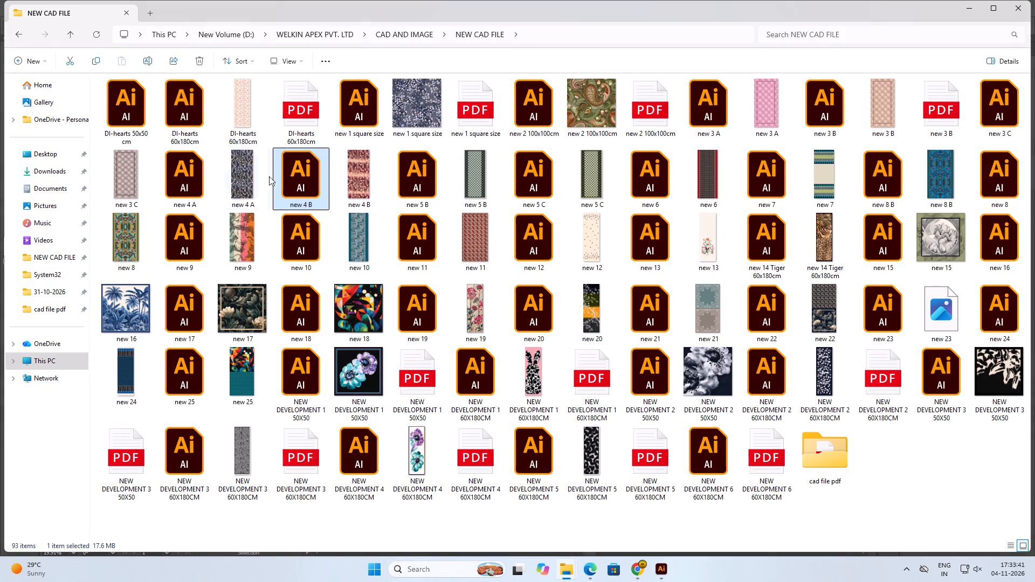
scroll(205, 161, down, 1)
scroll(205, 161, up, 7)
scroll(358, 234, down, 7)
double_click(802, 461)
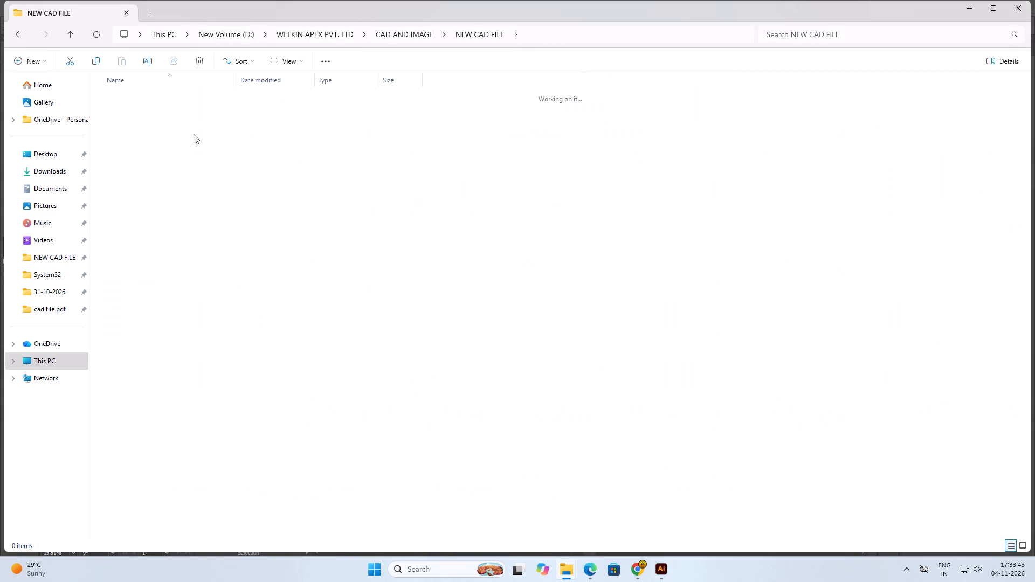
drag(141, 191, 198, 87)
key(Delete)
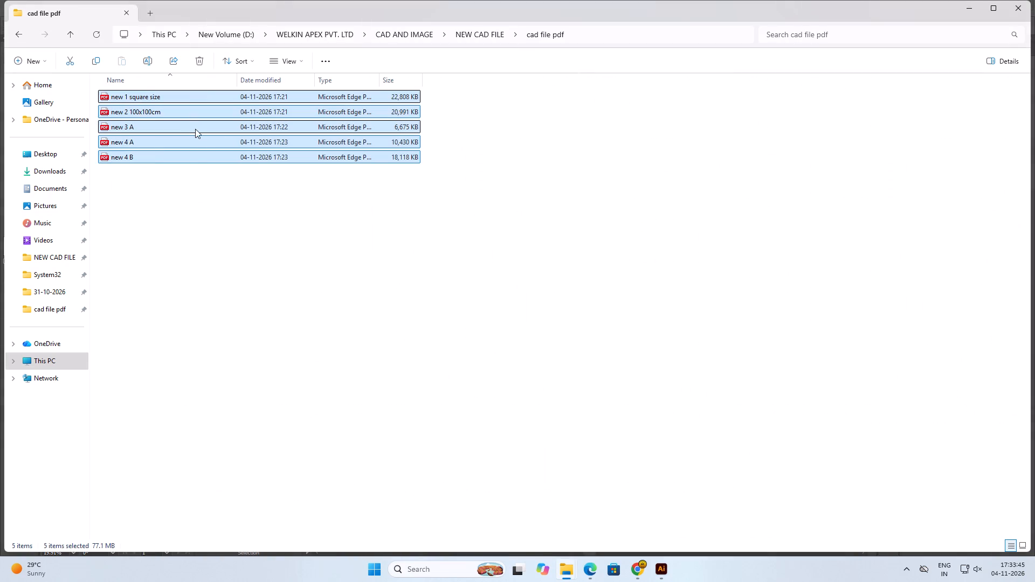
click(516, 240)
click(1016, 4)
Open the new 1 square size Illustrator file from the NEW CAD FILE folder.
click(820, 393)
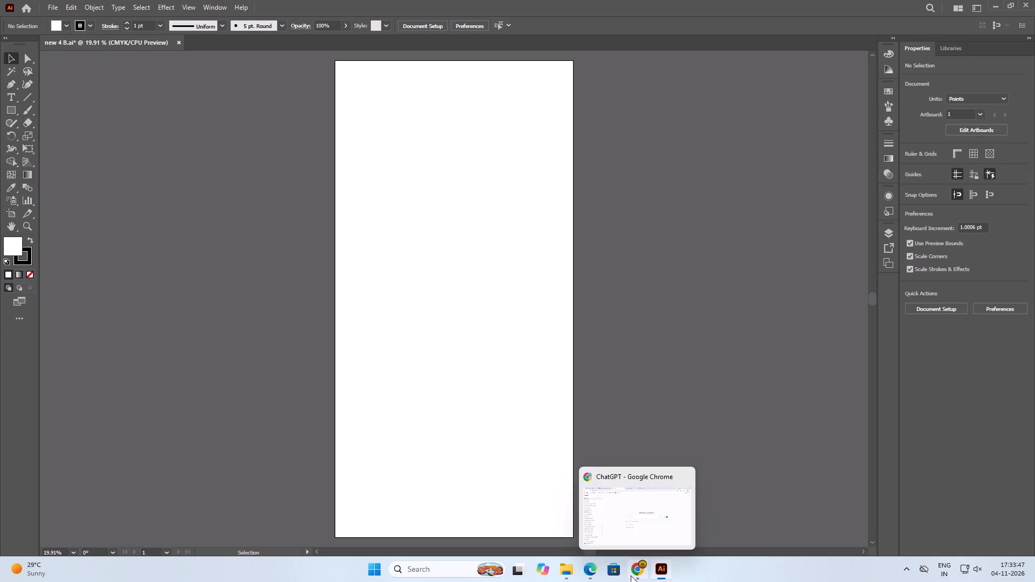
click(671, 574)
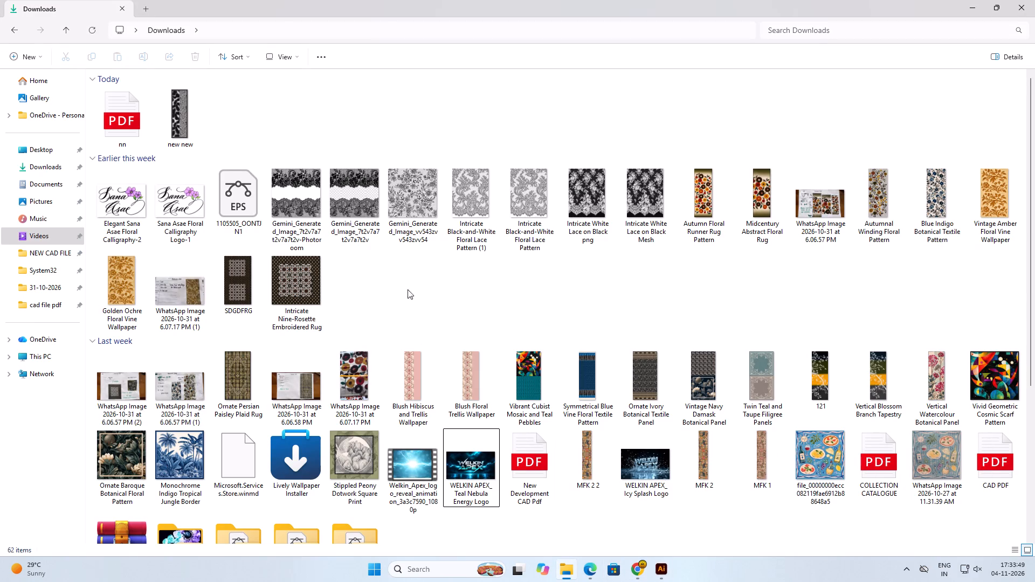
click(575, 509)
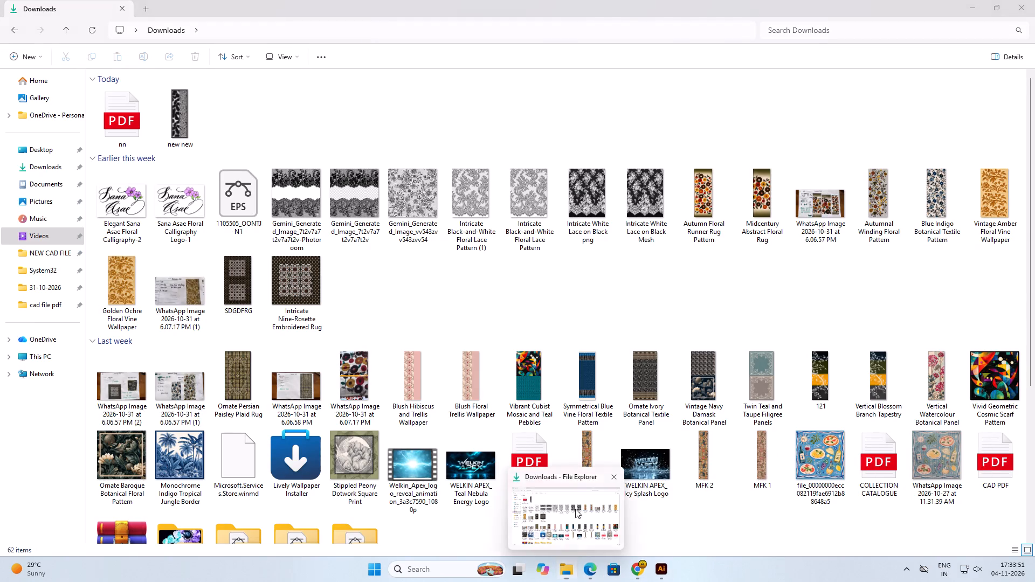
click(565, 531)
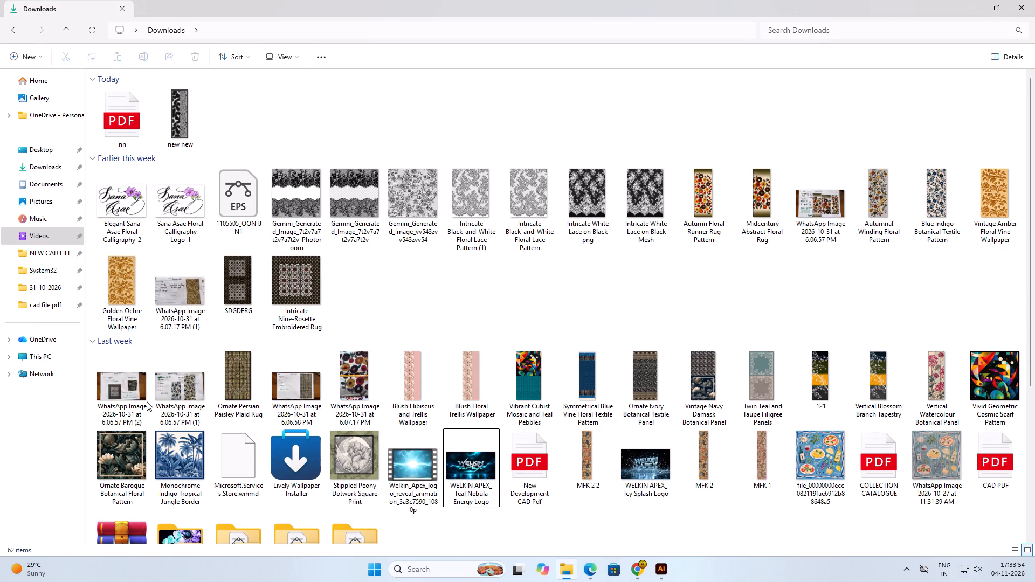
click(54, 250)
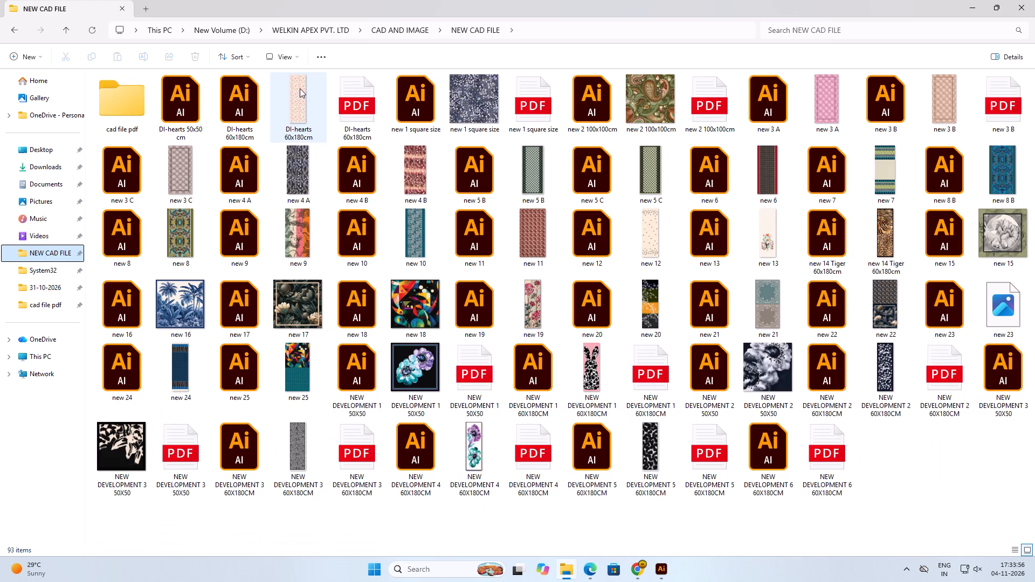
double_click(413, 114)
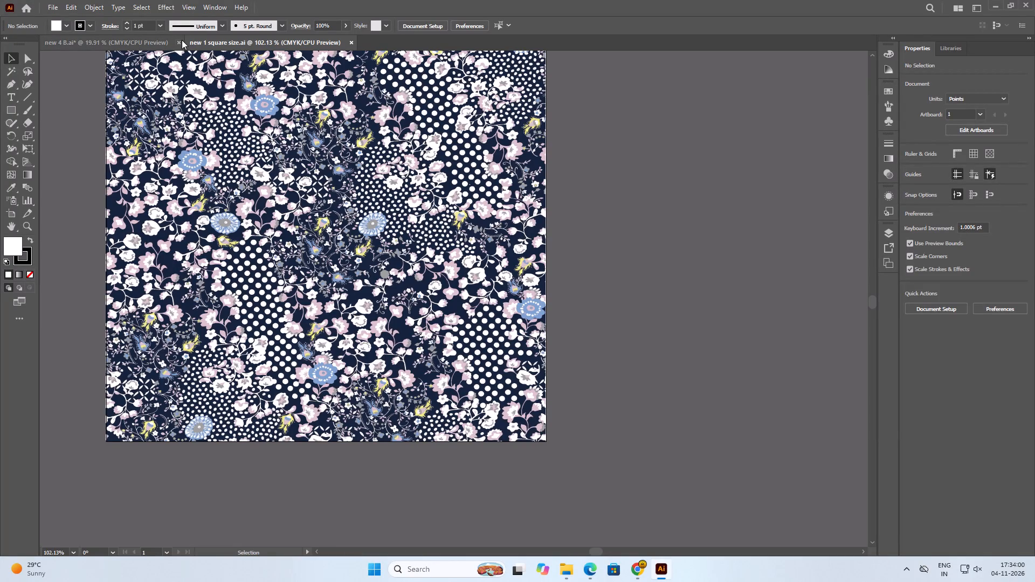
Close the new 4 B document without saving its changes.
click(180, 40)
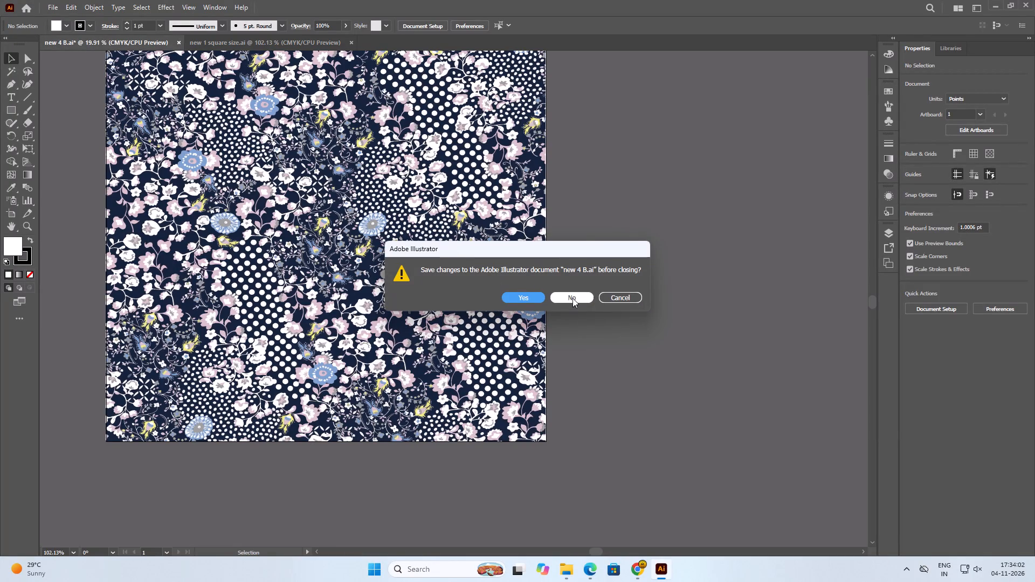
click(572, 298)
click(607, 275)
Resize the artboard of new 1 square size to 30 cm wide by 30 cm high.
click(415, 248)
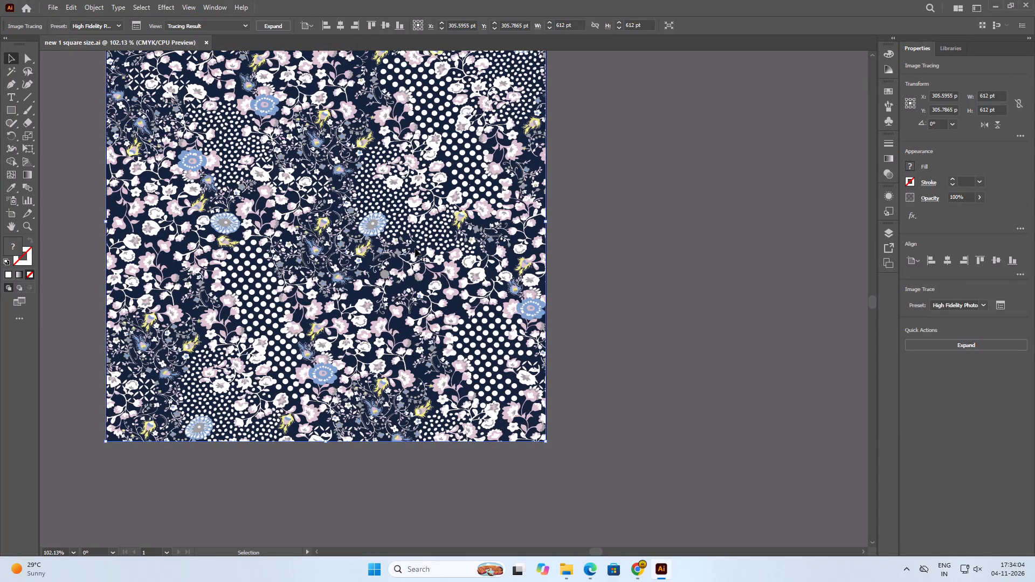
click(699, 242)
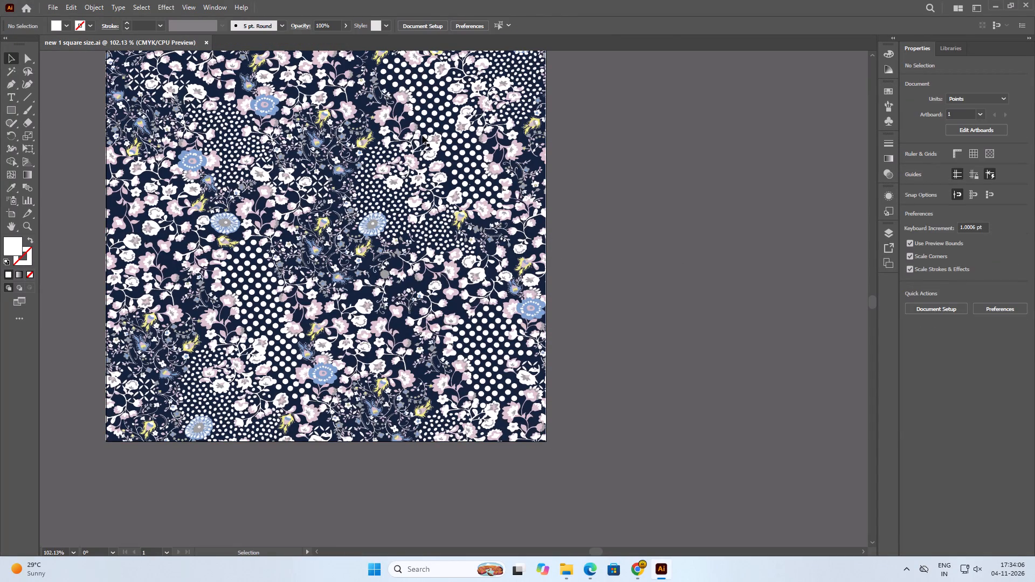
click(15, 214)
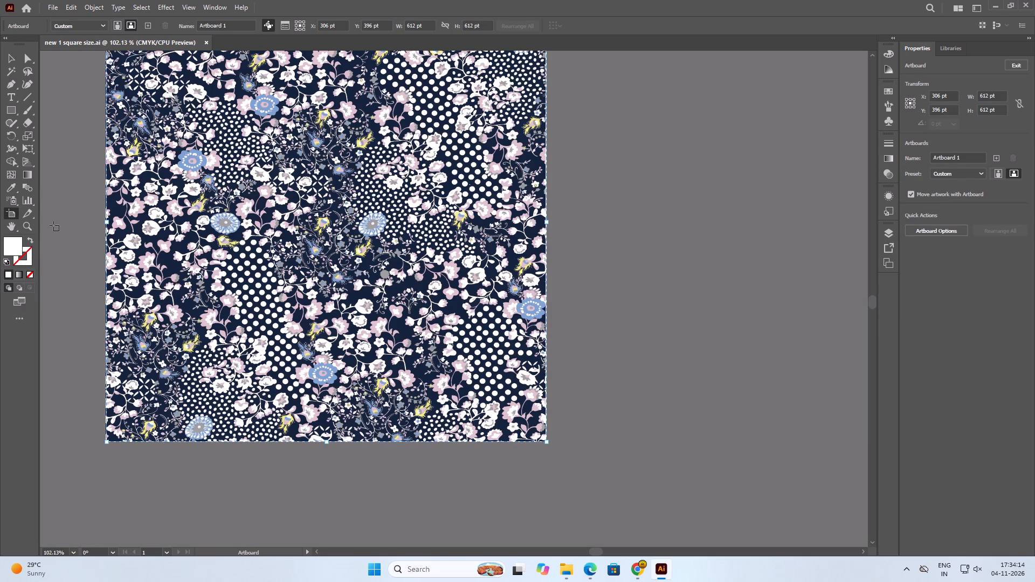
drag(417, 25, 395, 25)
text(30)
key(shift+Right)
key(shift+Right)
key(shift+c)
key(c)
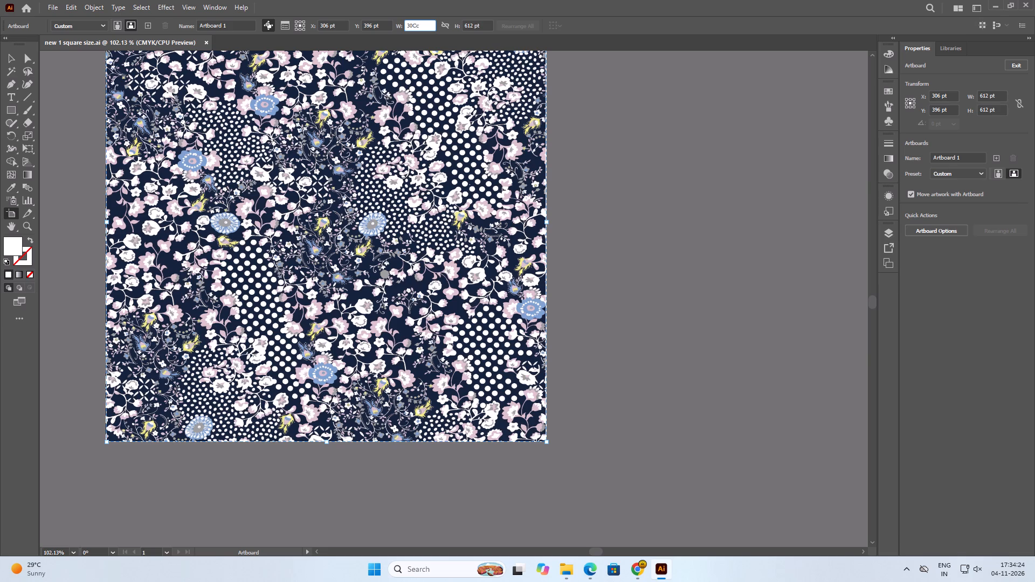
key(BackSpace)
key(m)
drag(480, 28, 459, 27)
text(30)
text(cm)
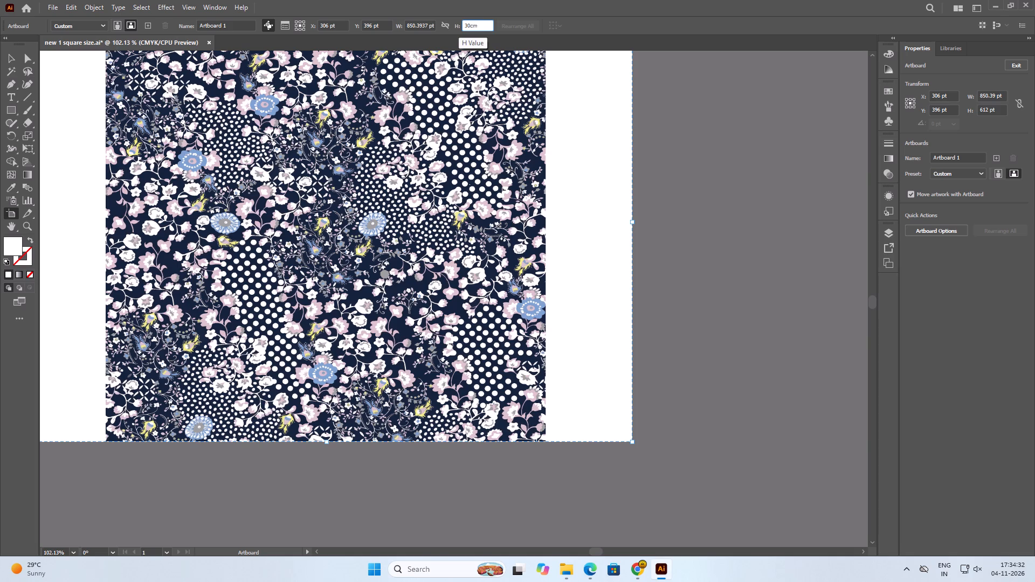
key(Return)
click(786, 300)
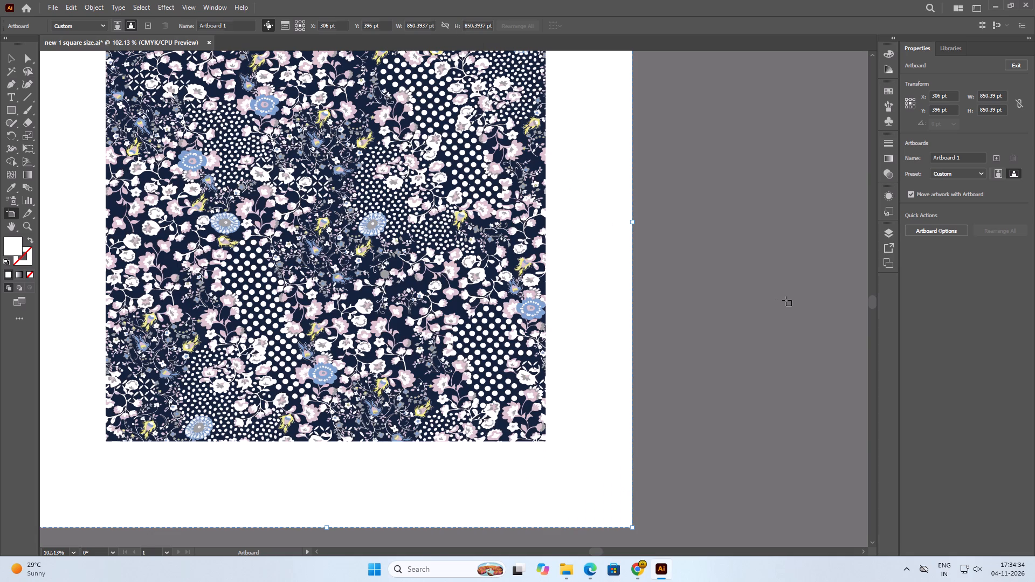
click(5, 57)
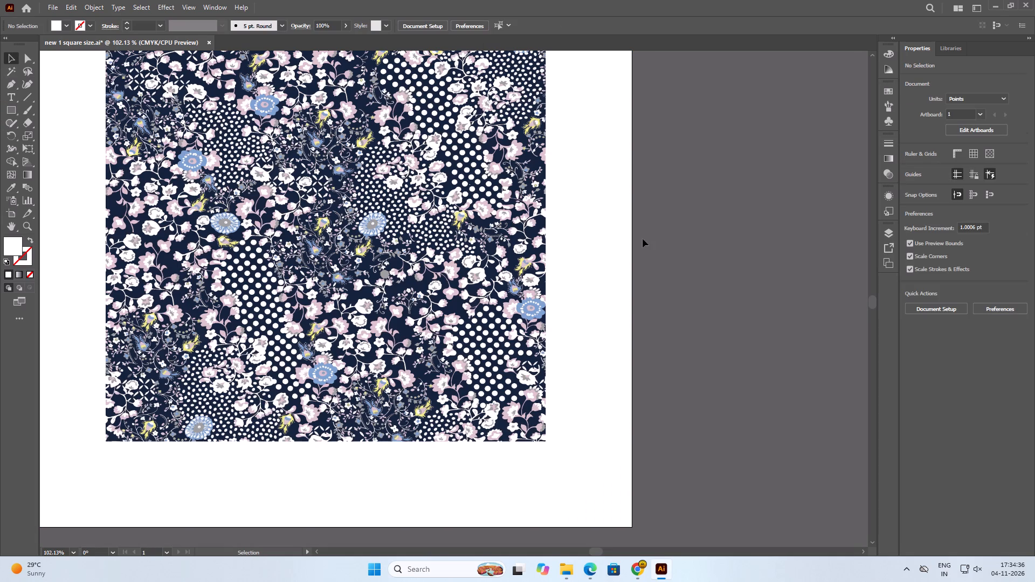
Select all the floral pattern artwork, group it, and expand the image tracing into editable paths.
click(643, 239)
alt+scroll(685, 287, down, 2)
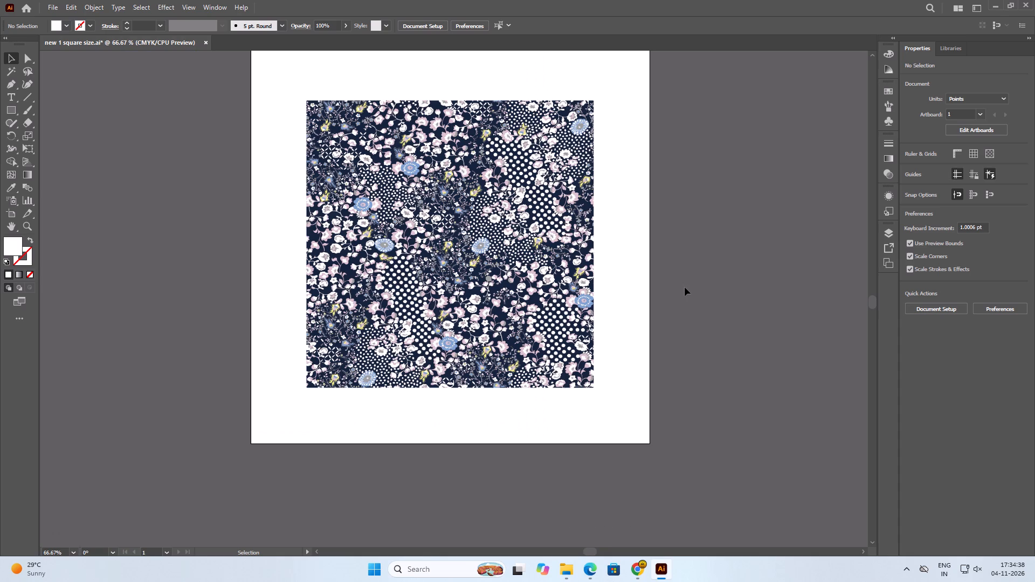
key(ctrl+a)
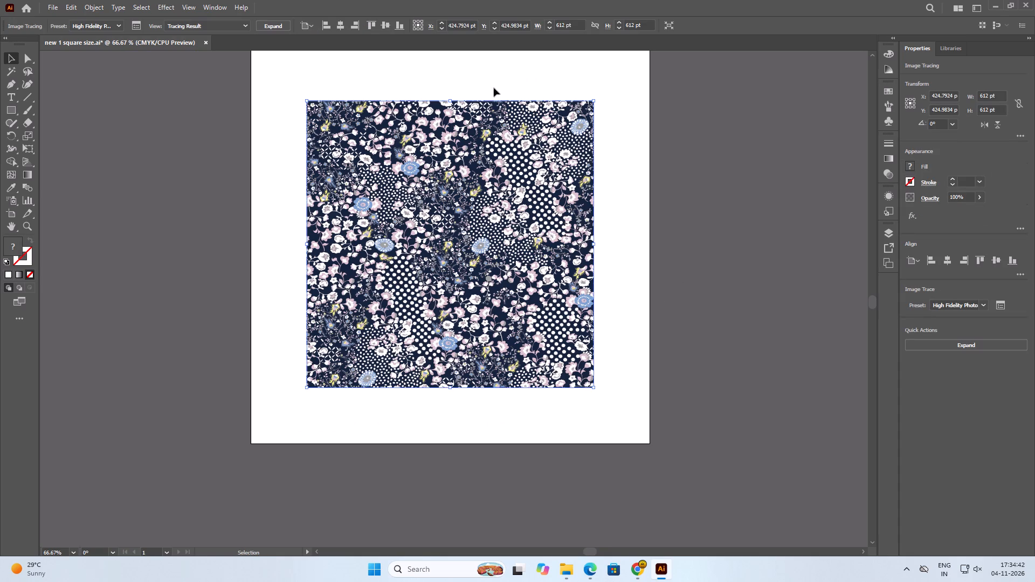
key(ctrl+g)
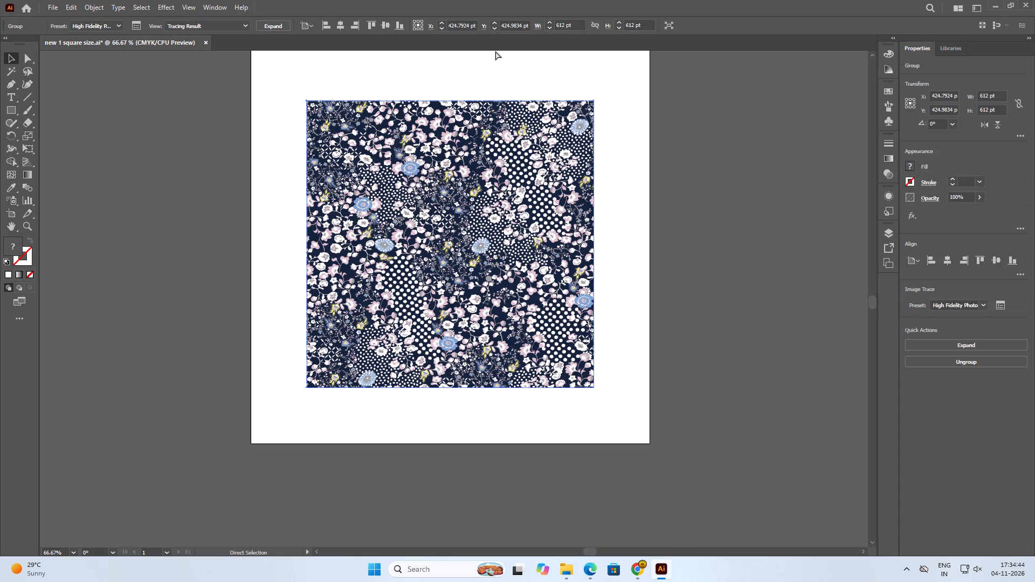
click(565, 26)
click(273, 24)
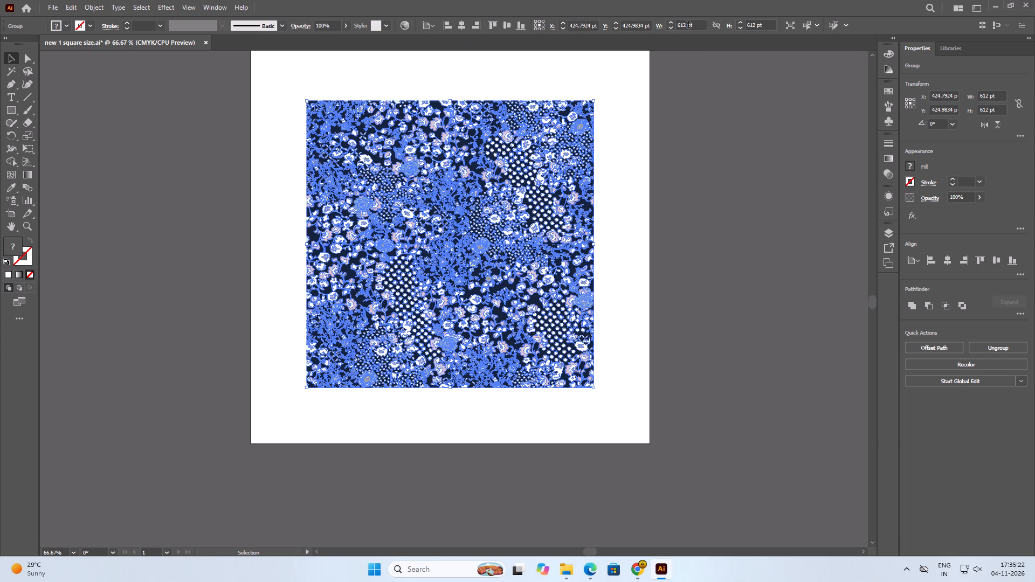
Set the expanded floral artwork's width and height to 30 cm each, then deselect it.
drag(699, 26, 662, 28)
text(30)
text(cm)
key(Tab)
key(3)
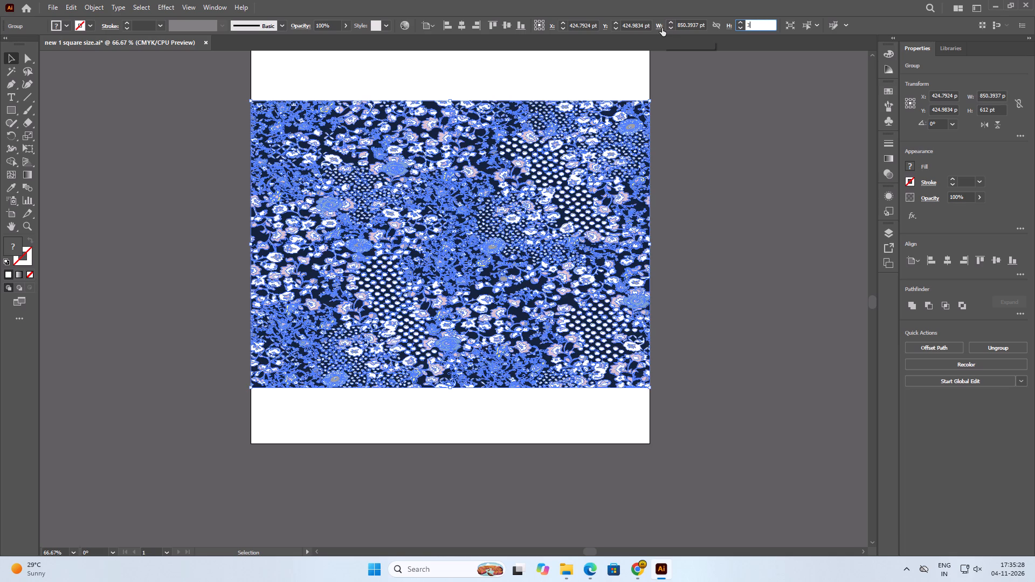
key(0)
text(cm)
key(Return)
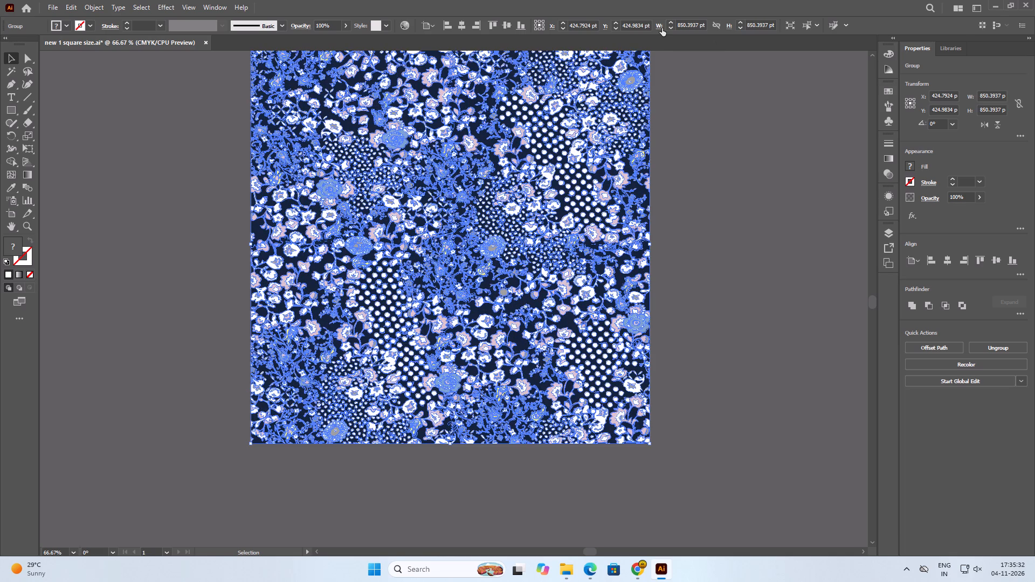
click(751, 378)
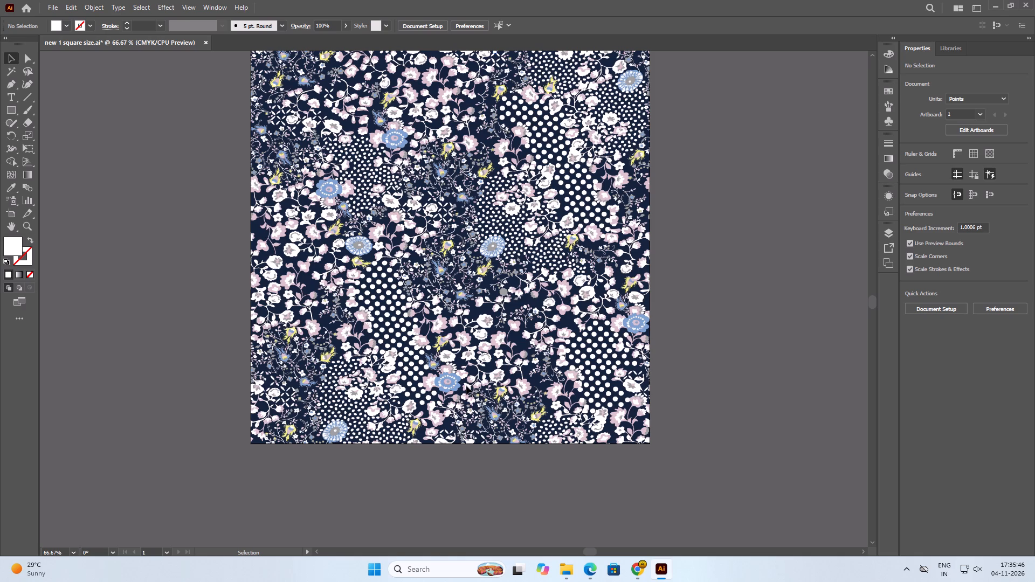
Examine how the artwork's edges fit the artboard and compare the dimensions of the artwork and the artboard.
alt+scroll(187, 413, up, 4)
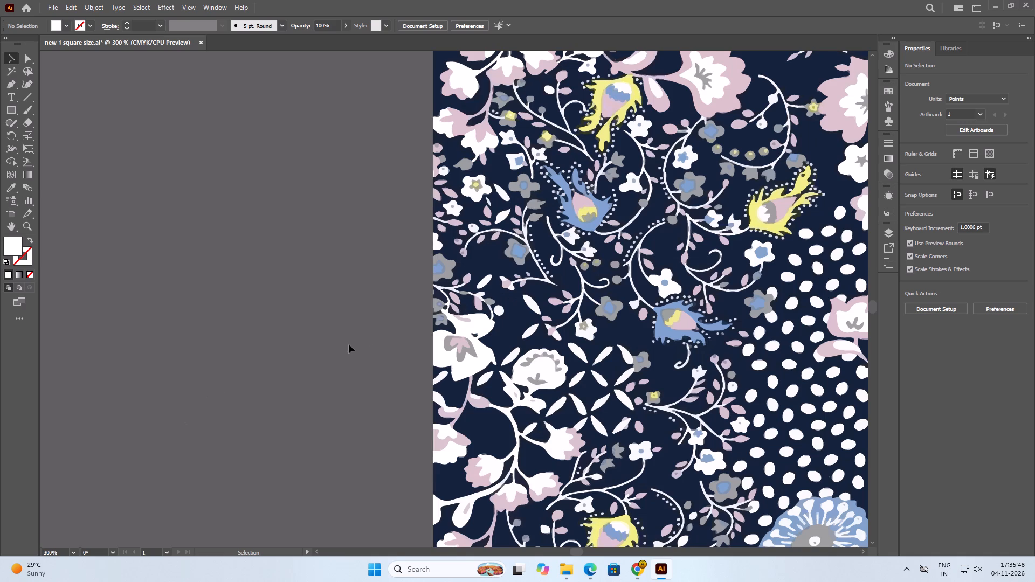
scroll(444, 308, down, 10)
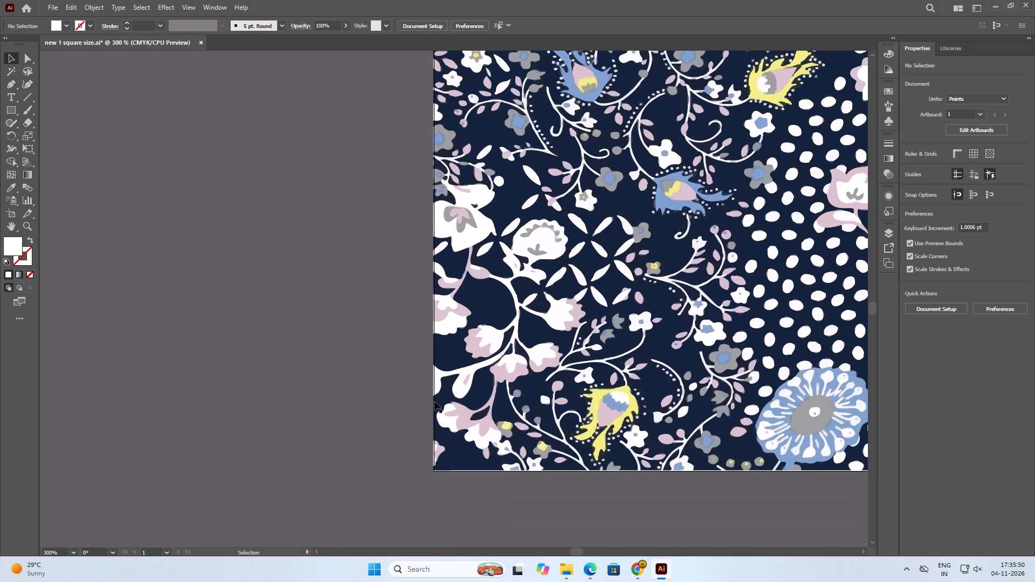
scroll(434, 401, down, 3)
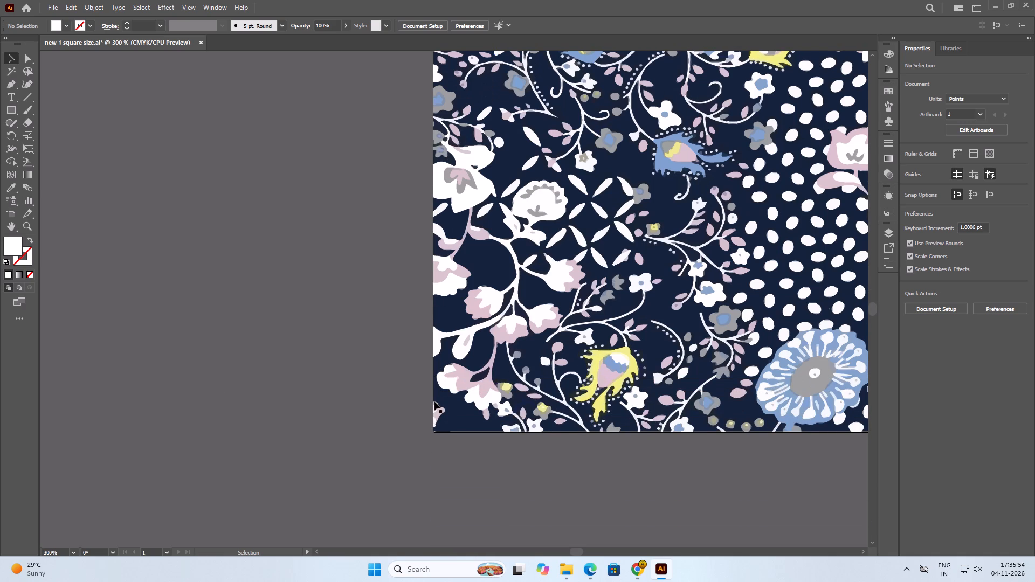
key(ctrl+0)
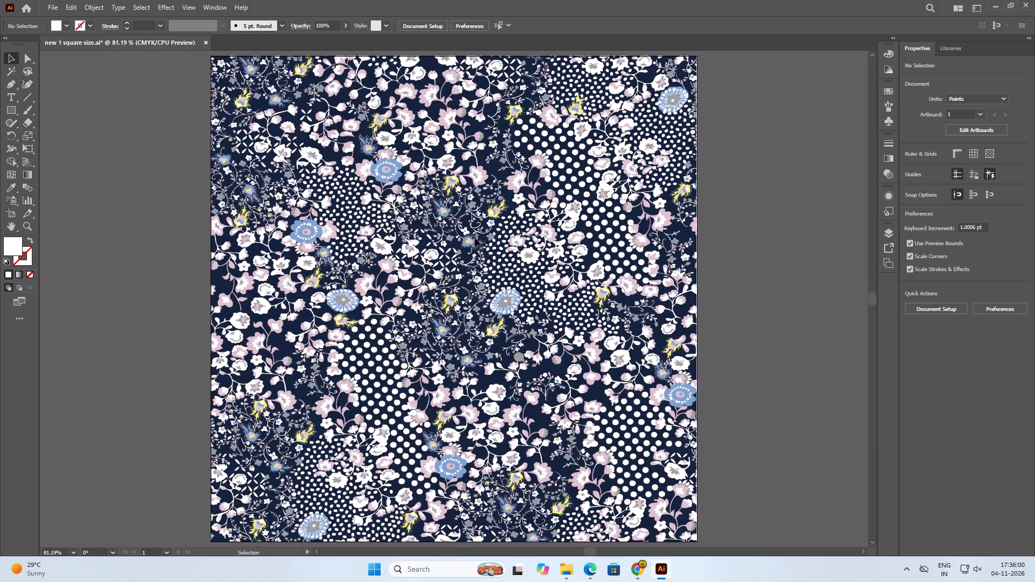
click(408, 225)
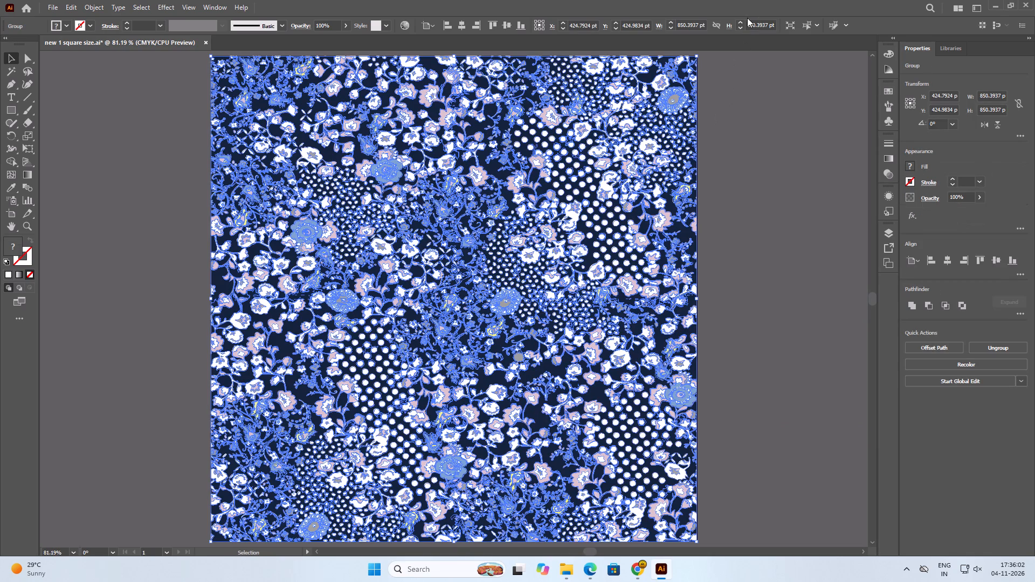
click(700, 22)
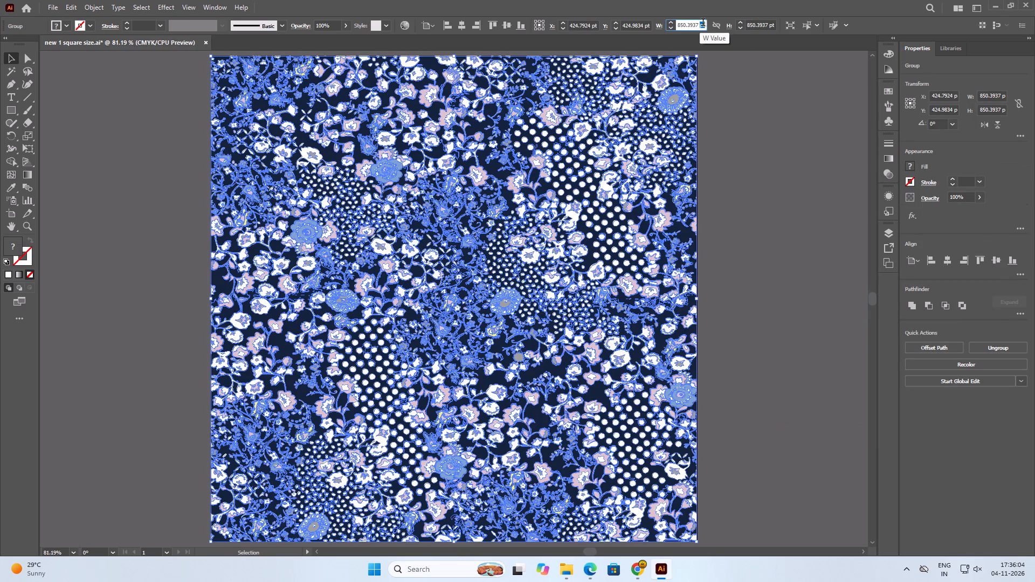
click(659, 41)
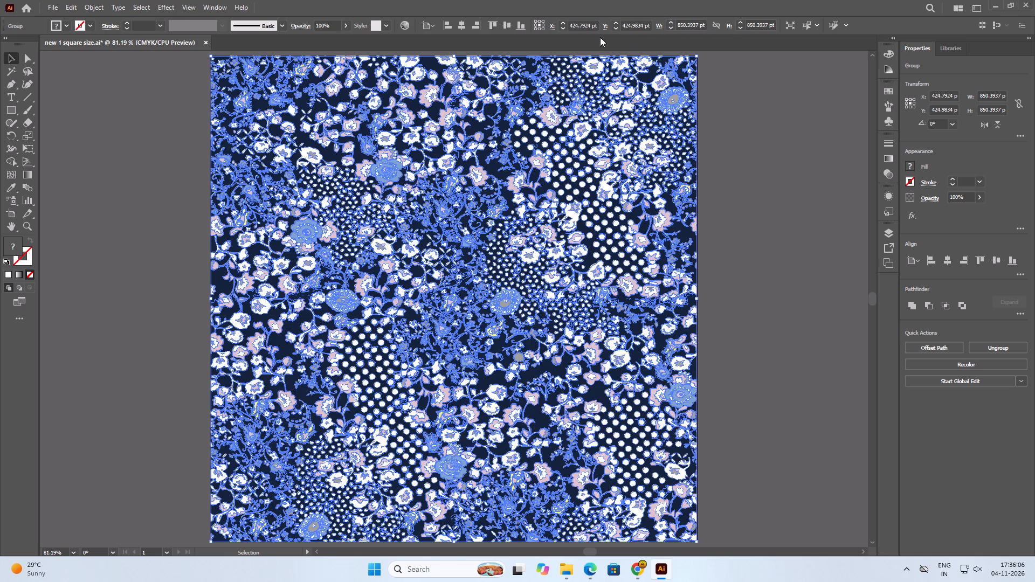
click(9, 217)
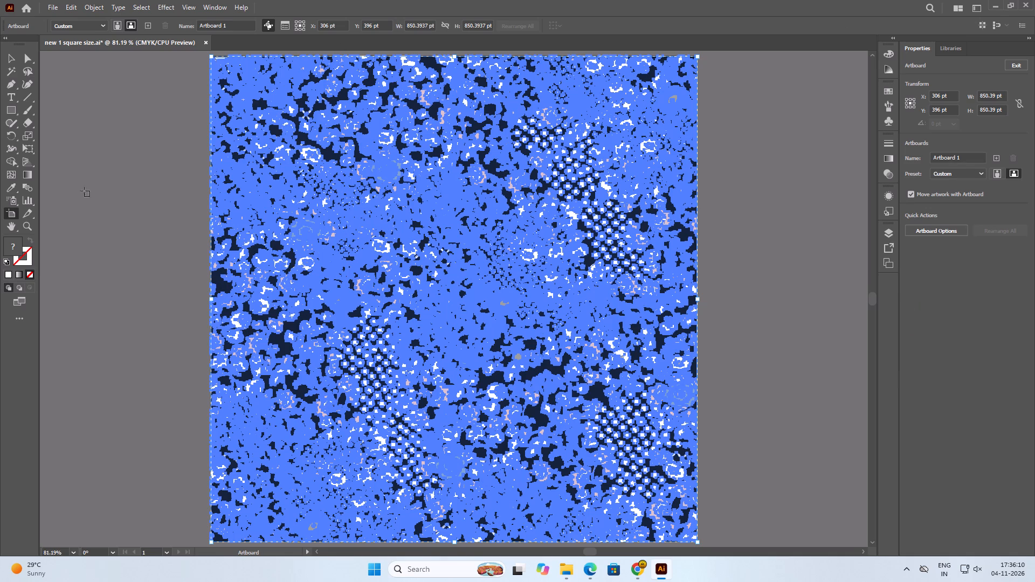
click(11, 214)
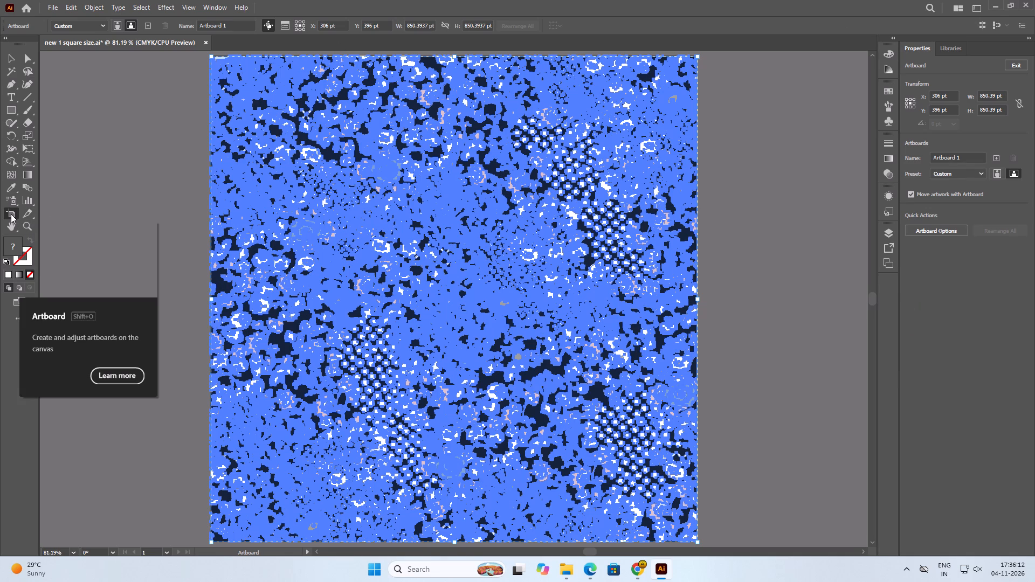
click(8, 64)
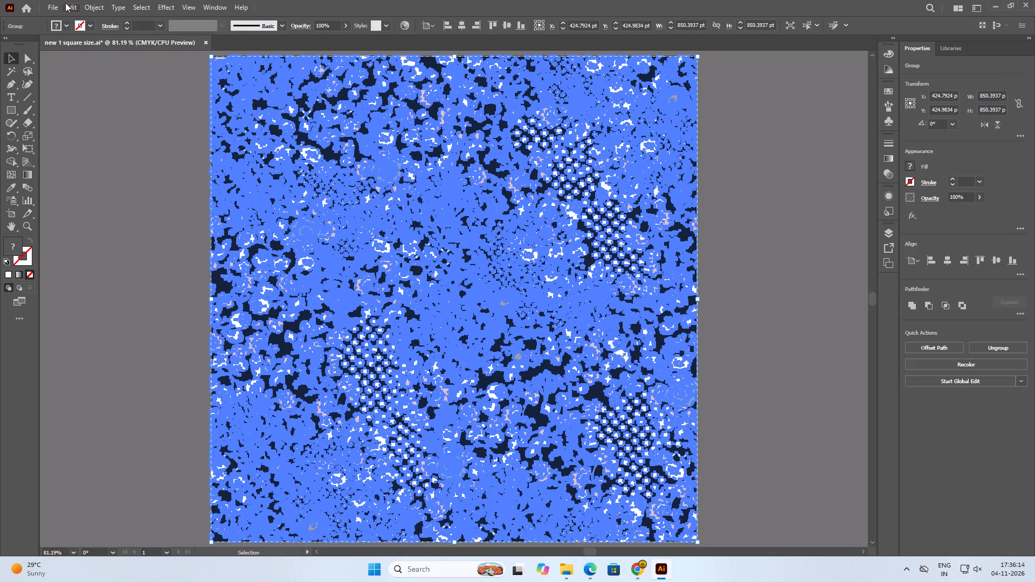
Change the document units to Centimeters in Document Setup.
click(57, 3)
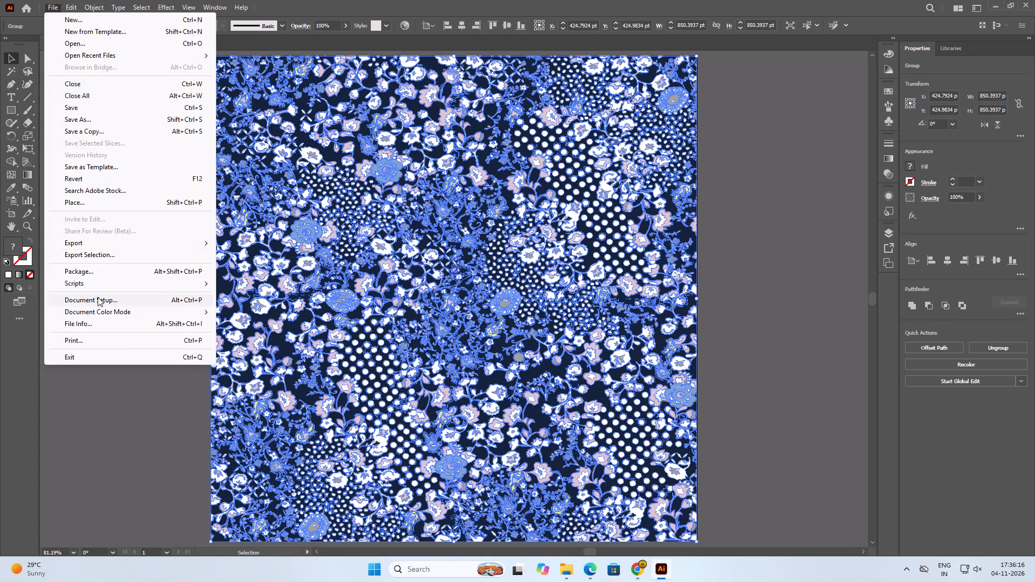
click(98, 297)
click(475, 199)
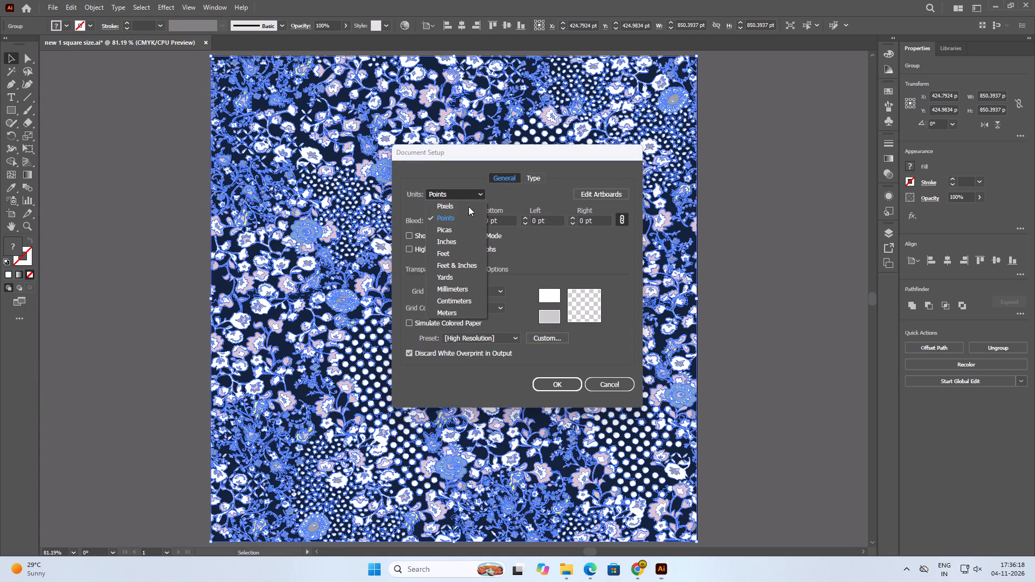
click(461, 299)
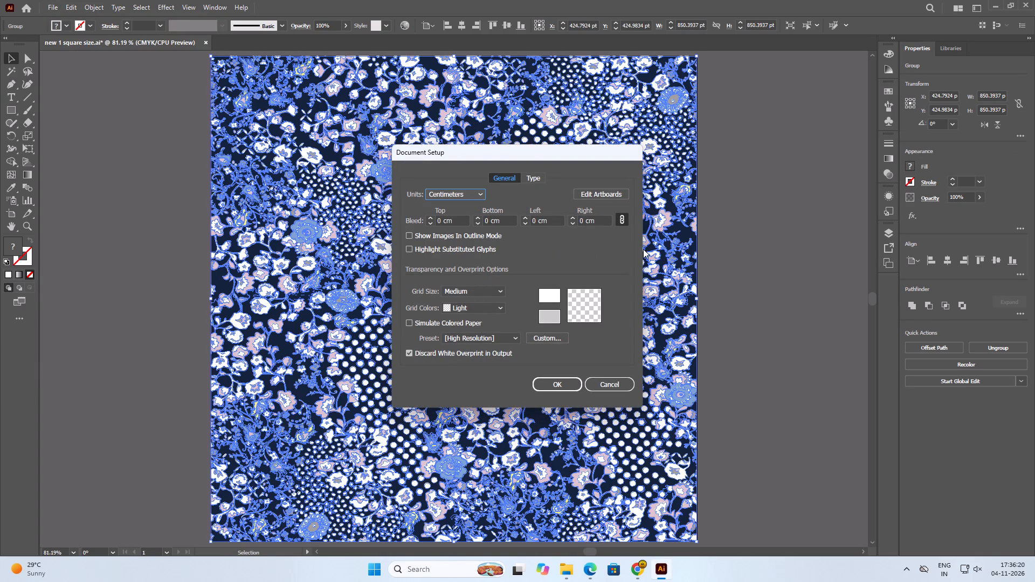
click(569, 384)
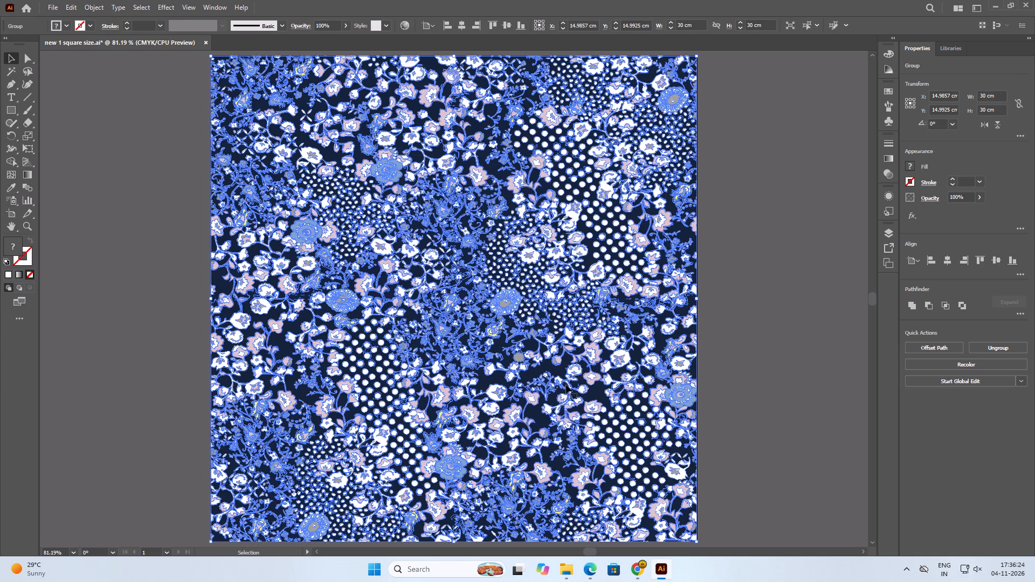
Reselect the floral artwork and check its width and height in centimeters.
click(766, 351)
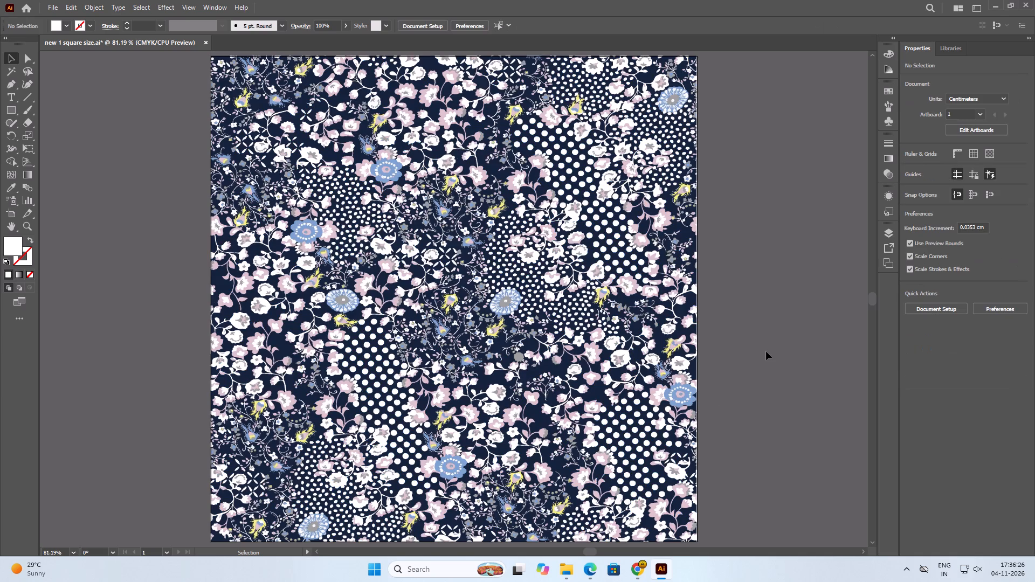
click(627, 286)
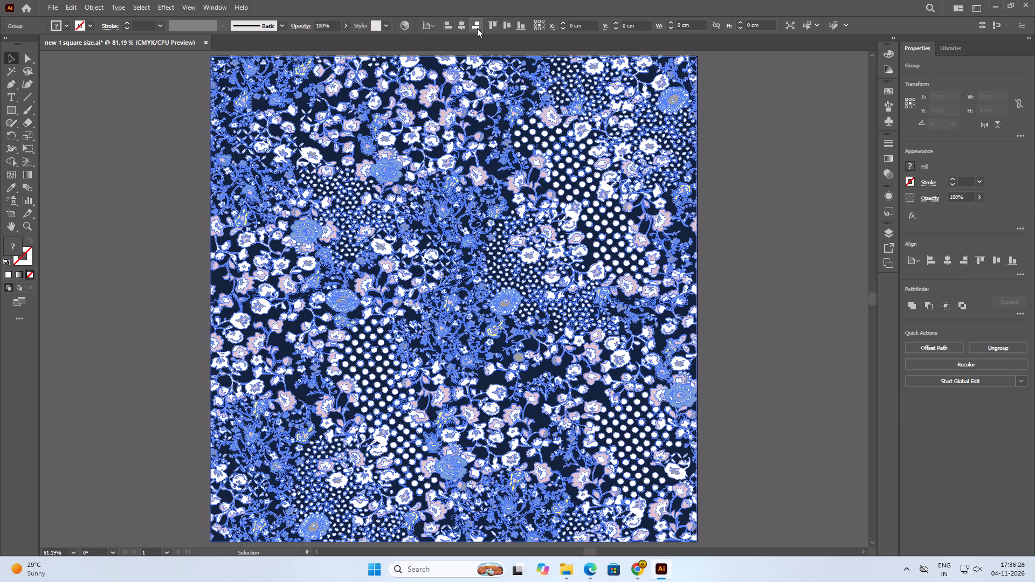
Set the floral artwork's width and height to 26 cm each, leaving an even margin on the artboard, and deselect it.
click(699, 26)
key(ctrl+a)
key(ctrl+a)
key(ctrl+a)
key(ctrl+a)
key(ctrl+a)
key(ctrl+a)
key(ctrl+a)
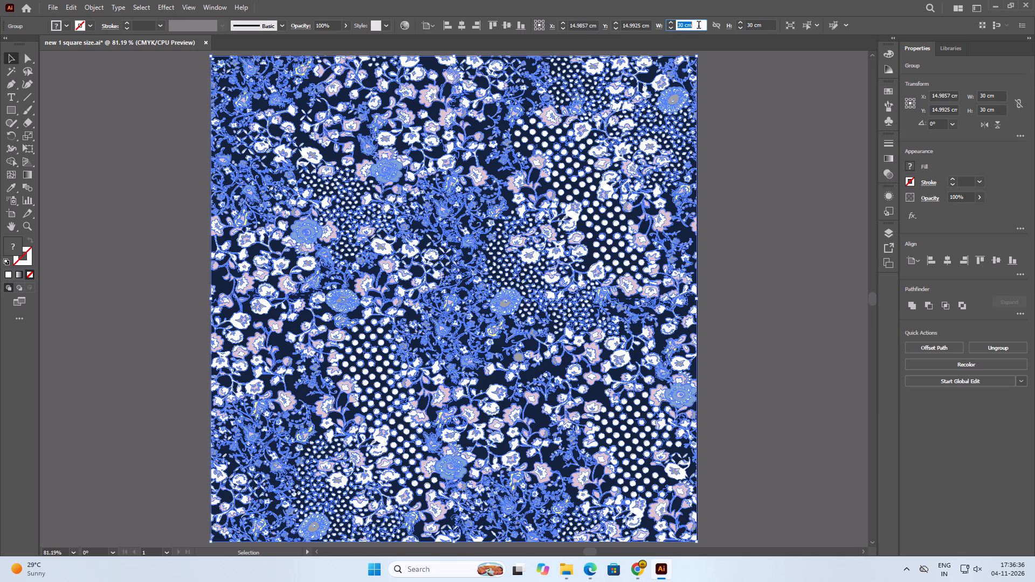
text(26)
key(Tab)
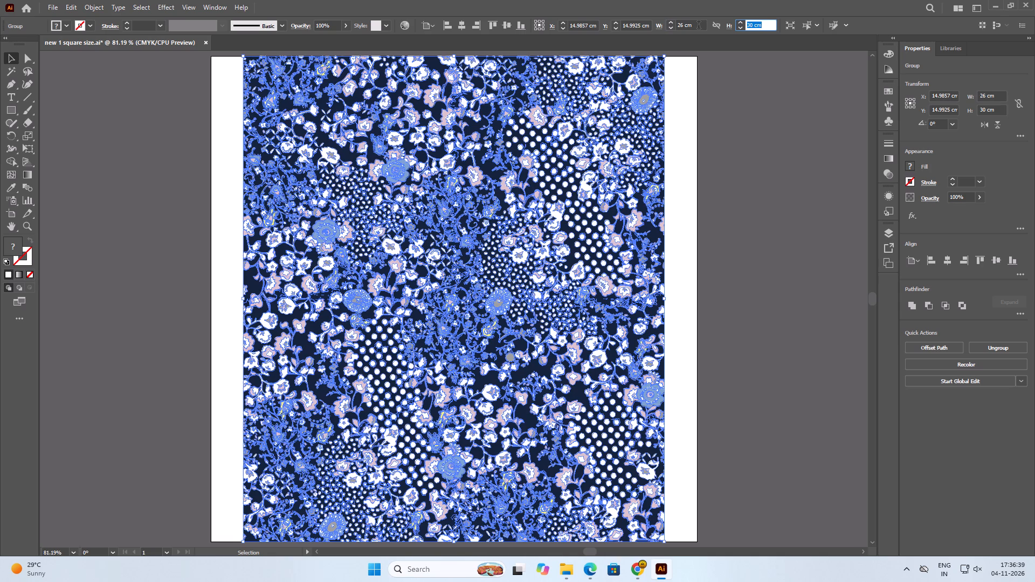
text(26)
key(Return)
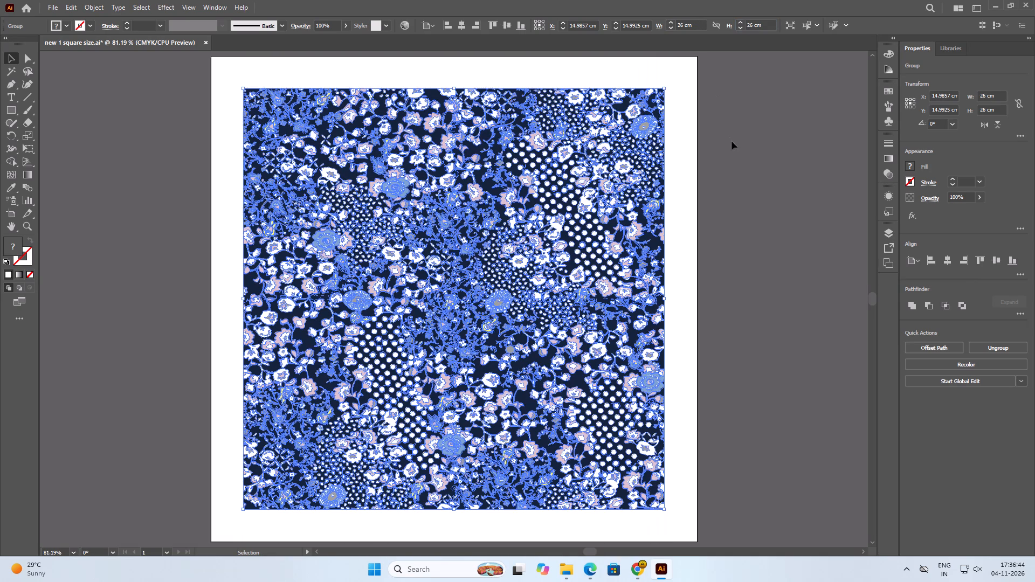
click(750, 25)
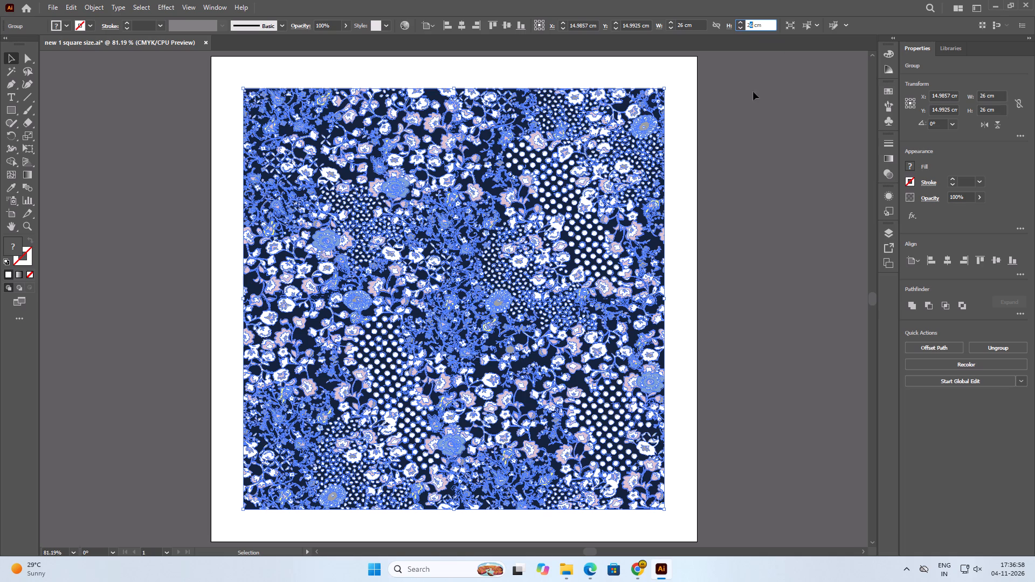
click(753, 150)
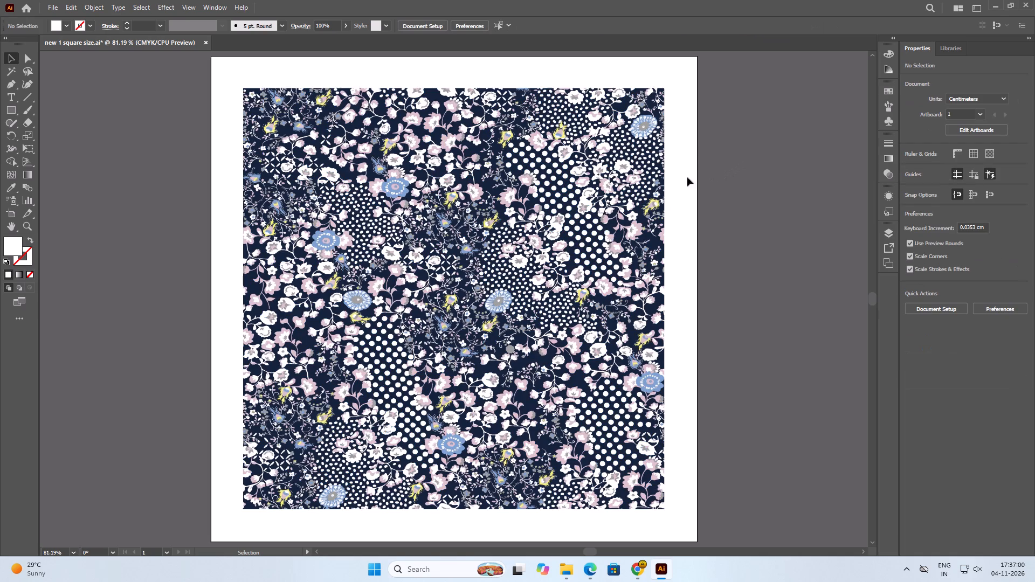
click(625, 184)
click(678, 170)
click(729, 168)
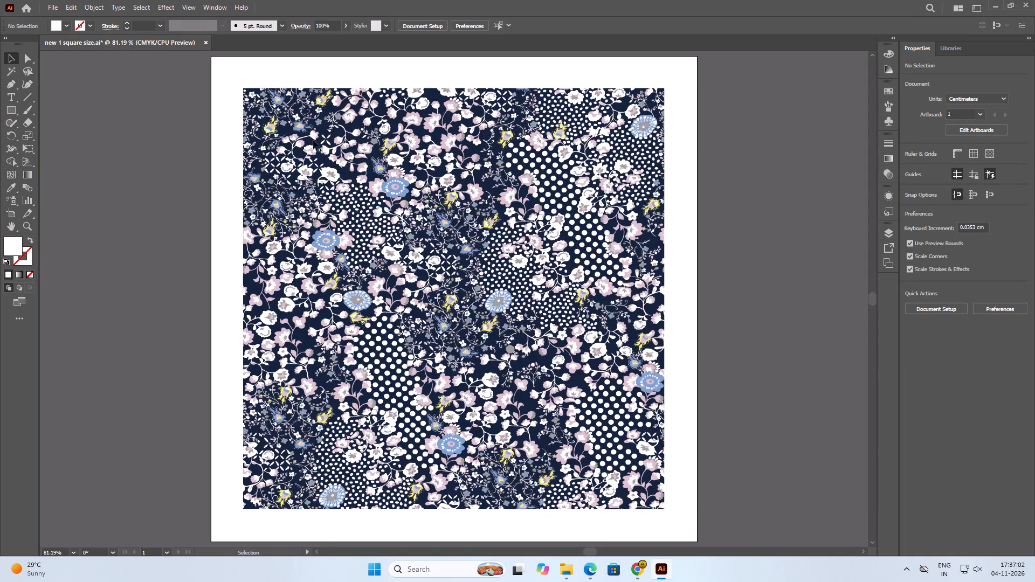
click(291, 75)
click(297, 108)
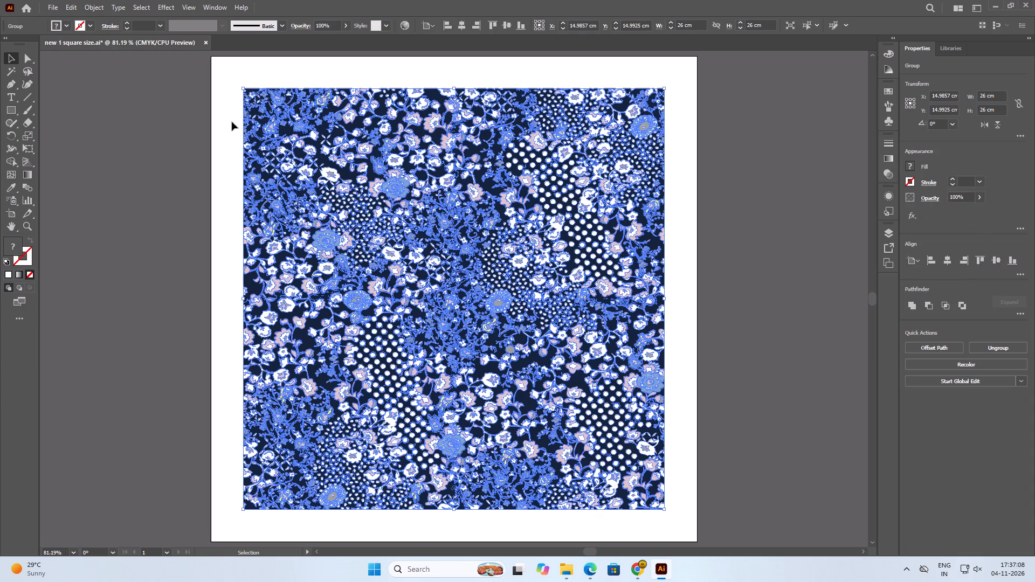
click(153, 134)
Create a 30 × 30 cm rectangle with the Rectangle tool.
click(9, 110)
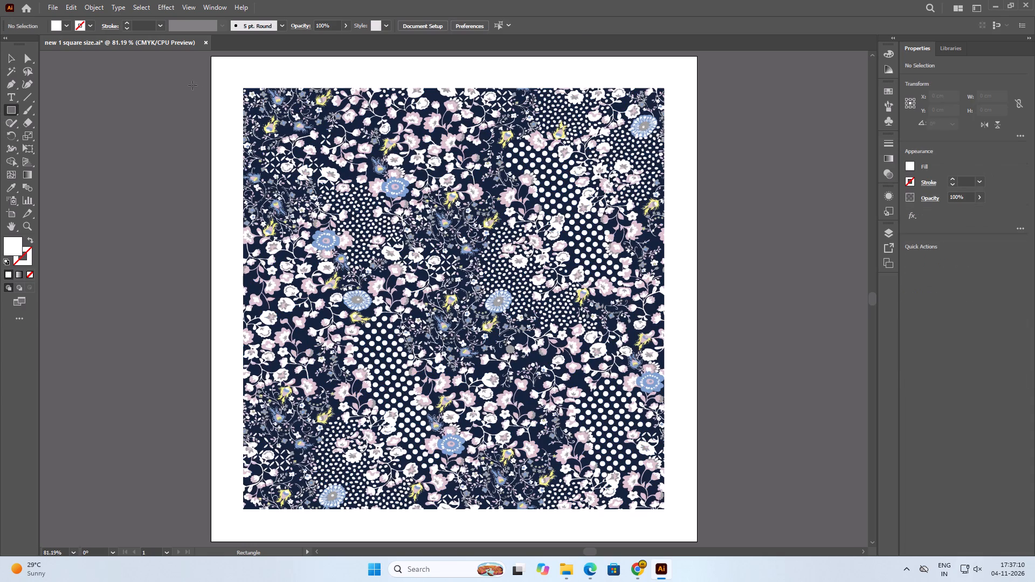
click(267, 80)
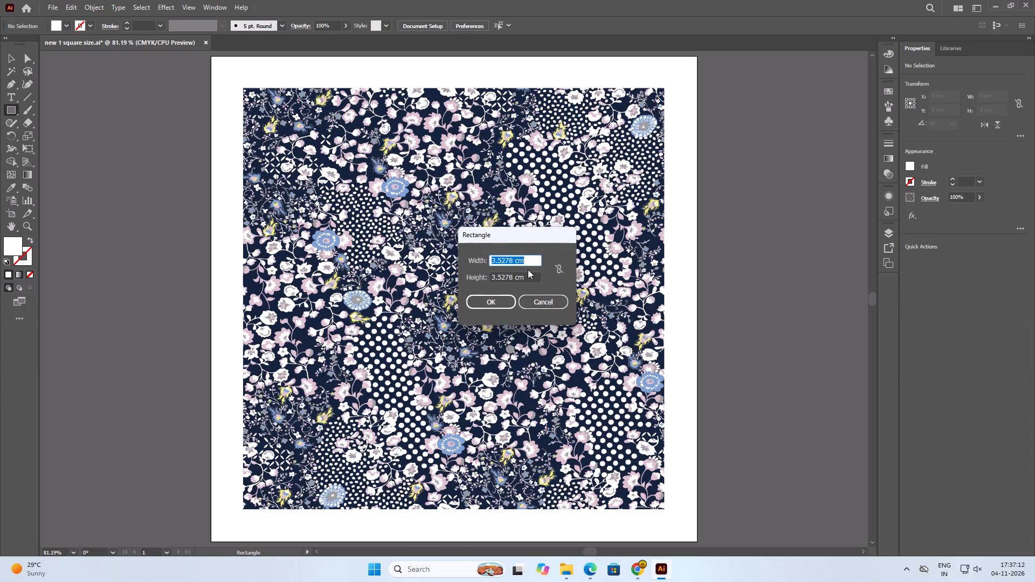
key(3)
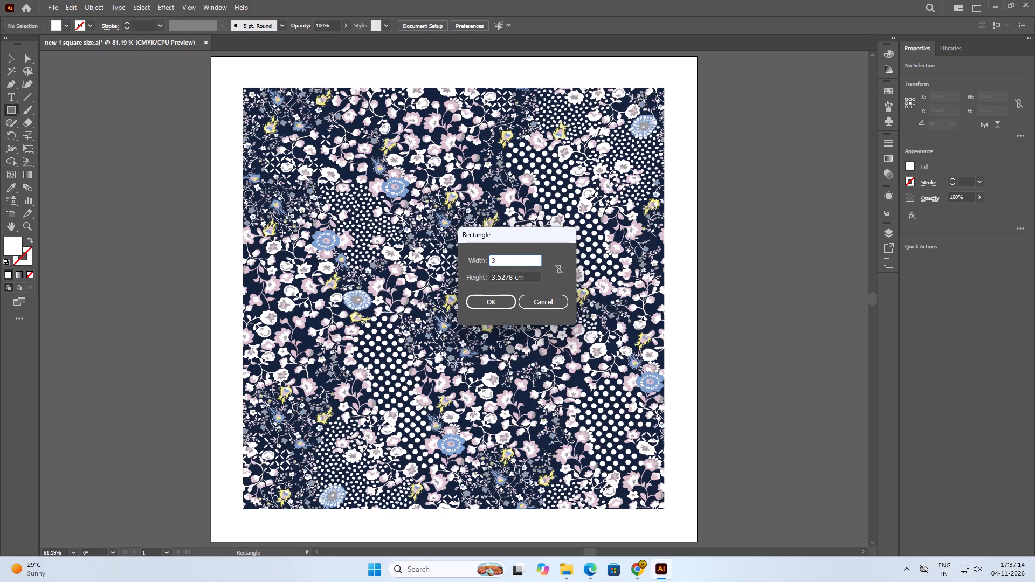
key(Tab)
text(30)
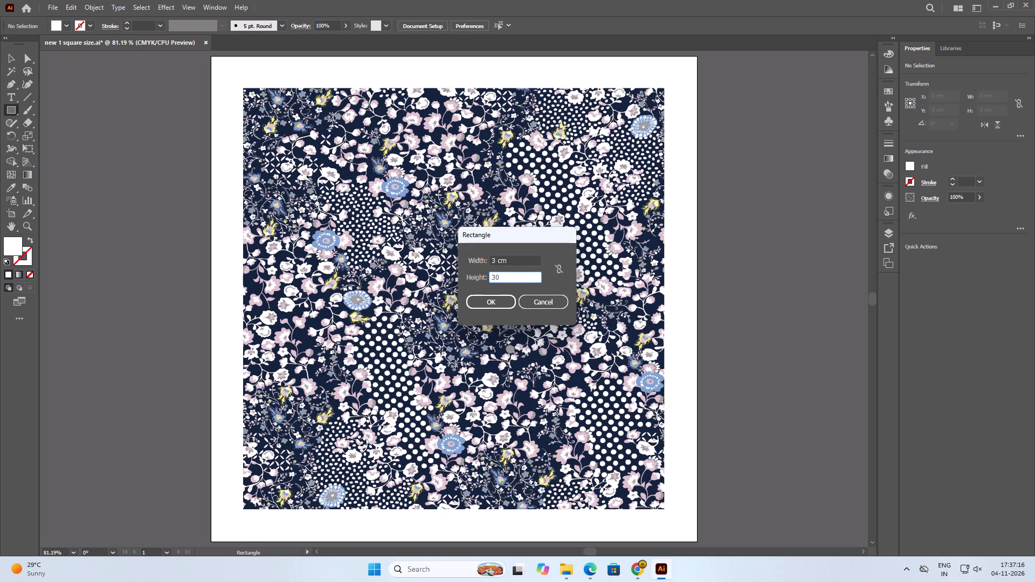
key(Tab)
key(Tab)
key(Tab)
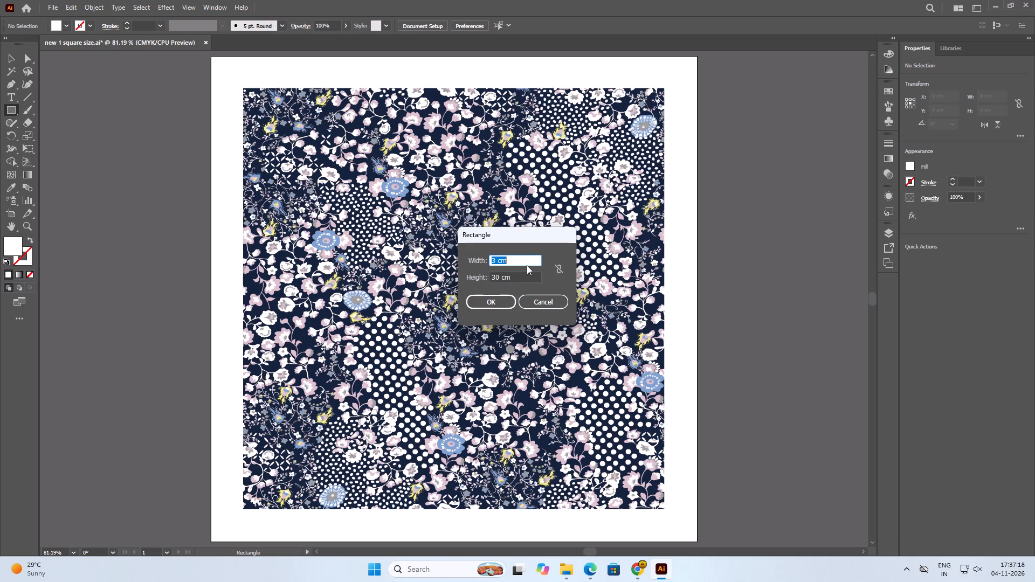
text(30)
key(Return)
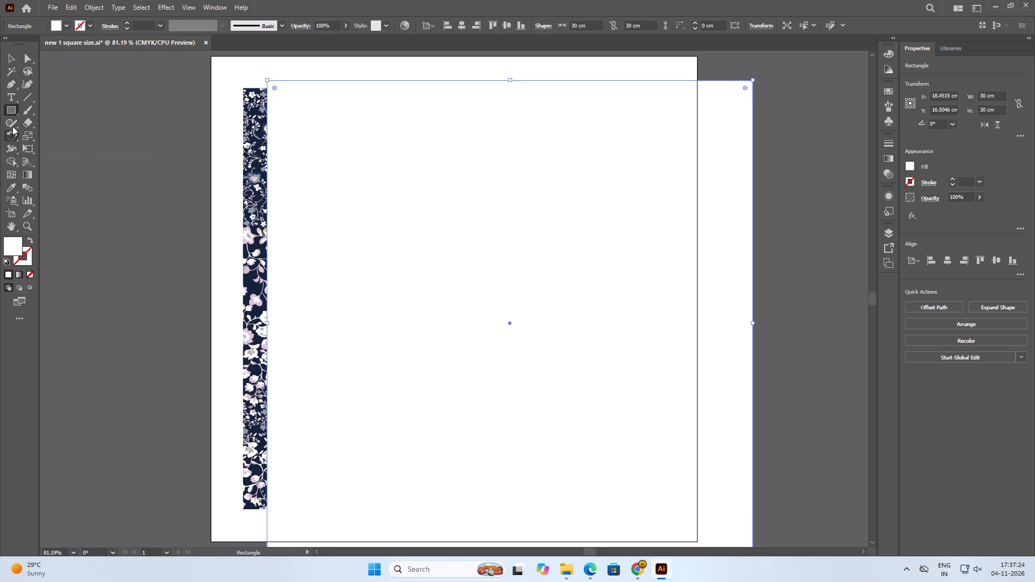
Fill the 30 cm square with a dark slate blue sampled from the floral artwork.
click(12, 187)
click(256, 175)
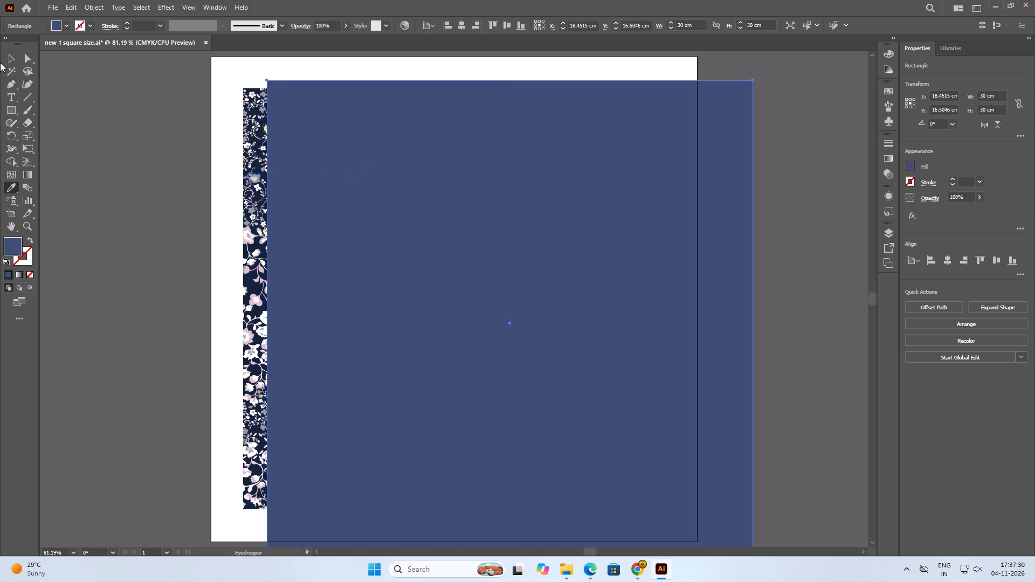
Center the blue square horizontally and vertically on the artboard, send it behind the floral artwork, and deselect it.
click(4, 60)
click(464, 26)
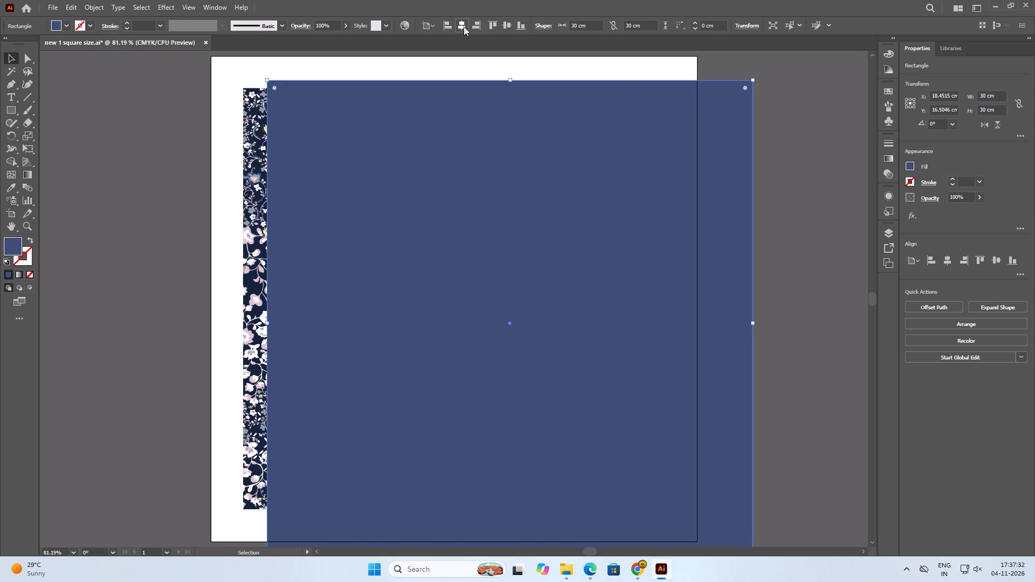
click(508, 23)
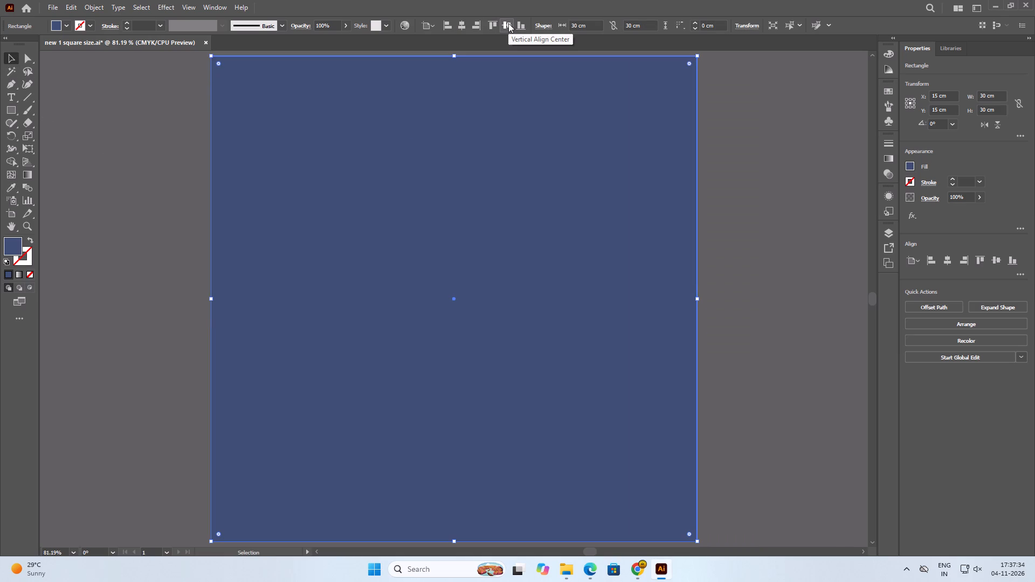
key(ctrl+shift+bracketleft)
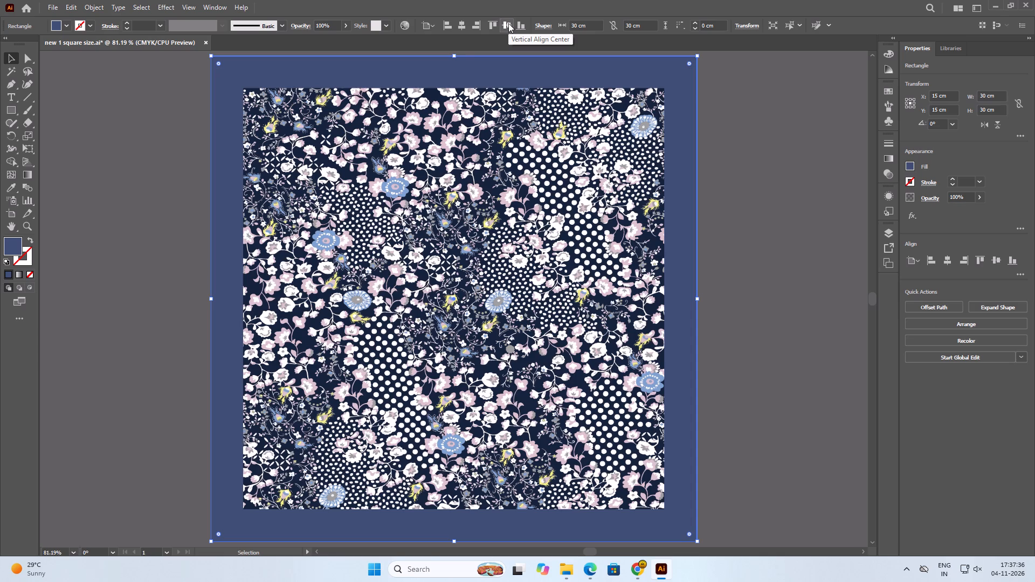
click(814, 198)
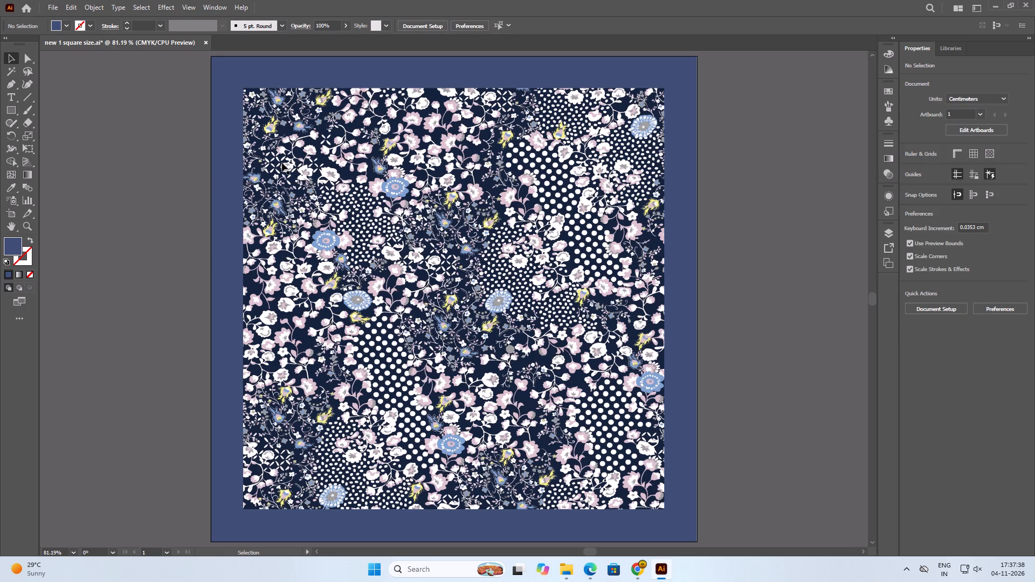
Draw a second rectangle over the artwork's upper-left area and set its width and height to 28.5 cm each.
click(12, 112)
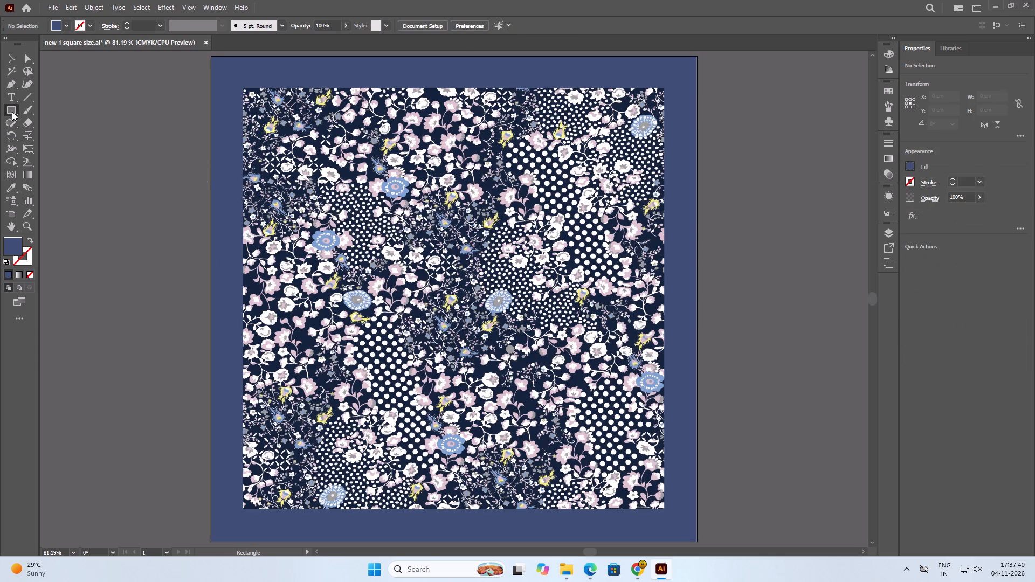
drag(244, 87, 498, 297)
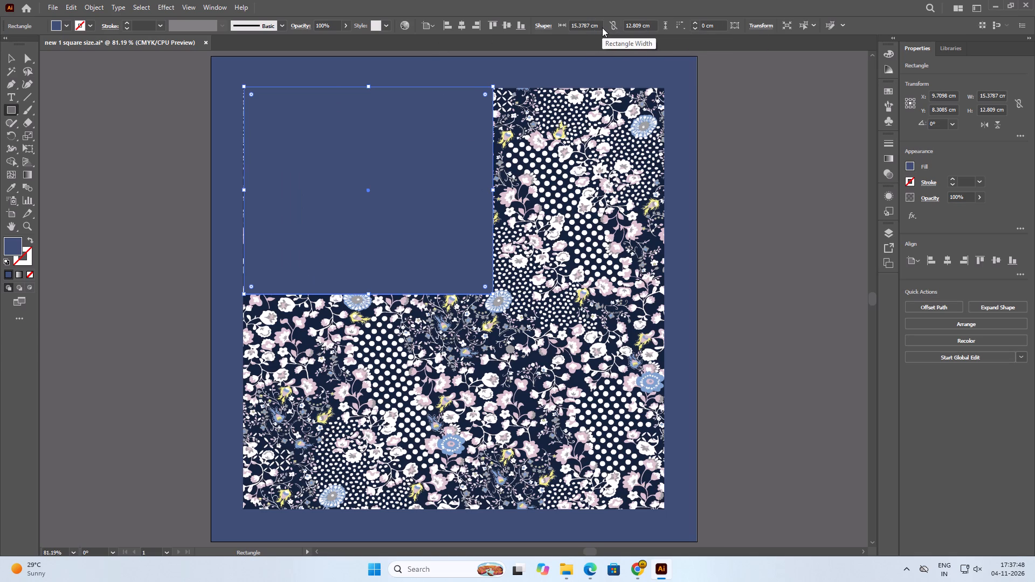
click(582, 28)
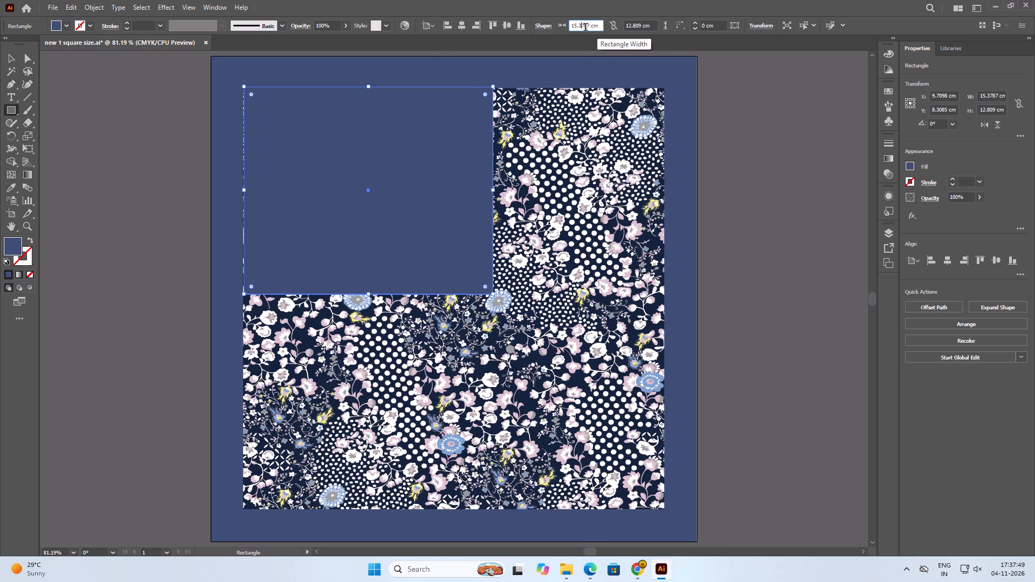
key(ctrl+a)
text(28.5)
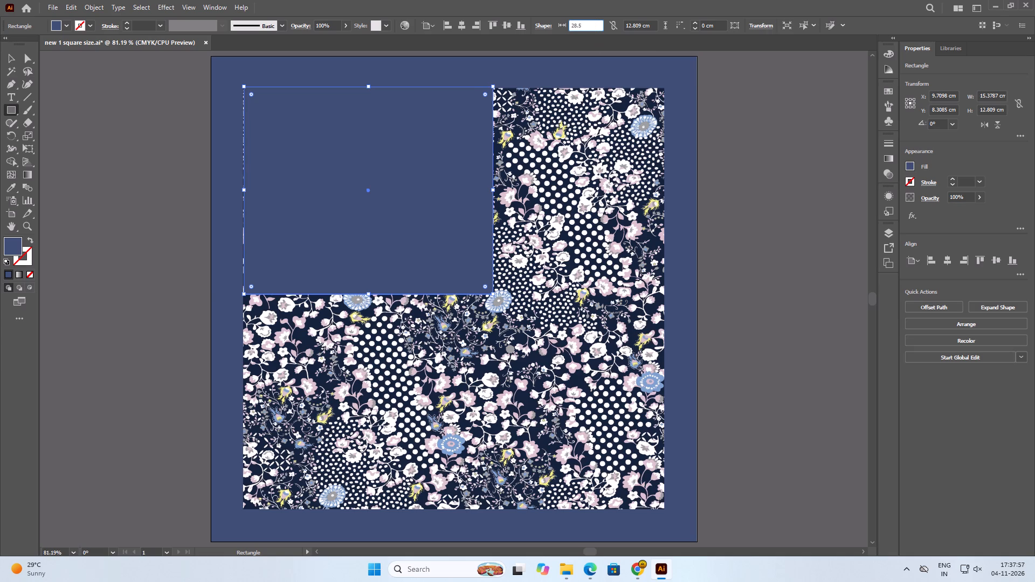
key(Tab)
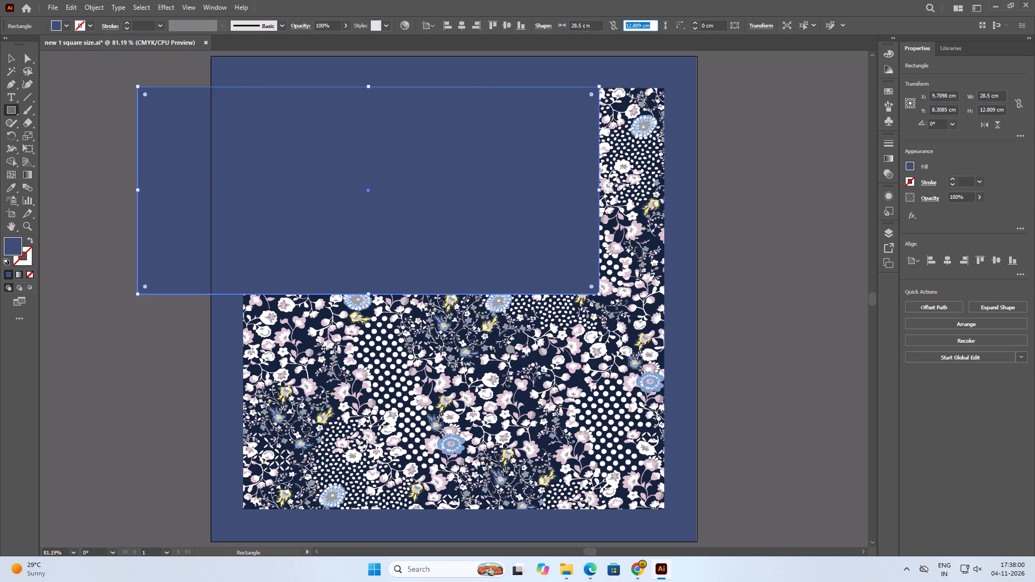
text(28.5)
key(Return)
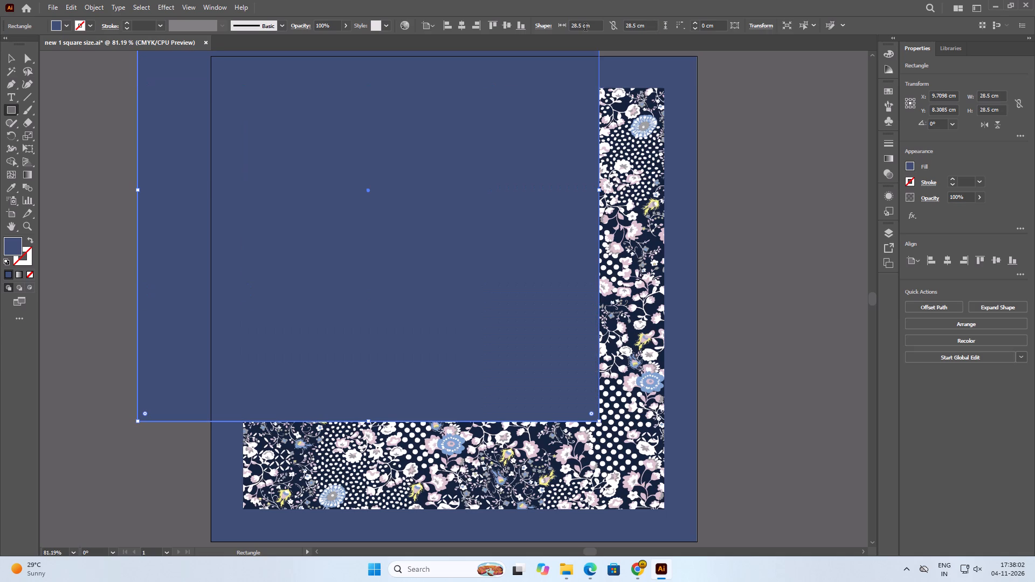
Center the 28.5 cm square horizontally and vertically on the artboard and send it to the back.
click(459, 24)
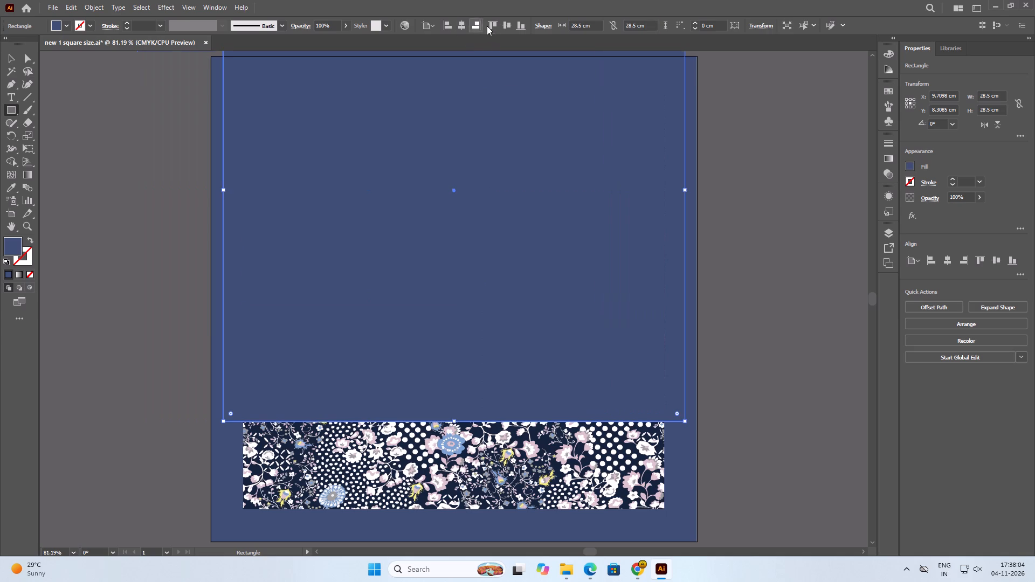
click(511, 27)
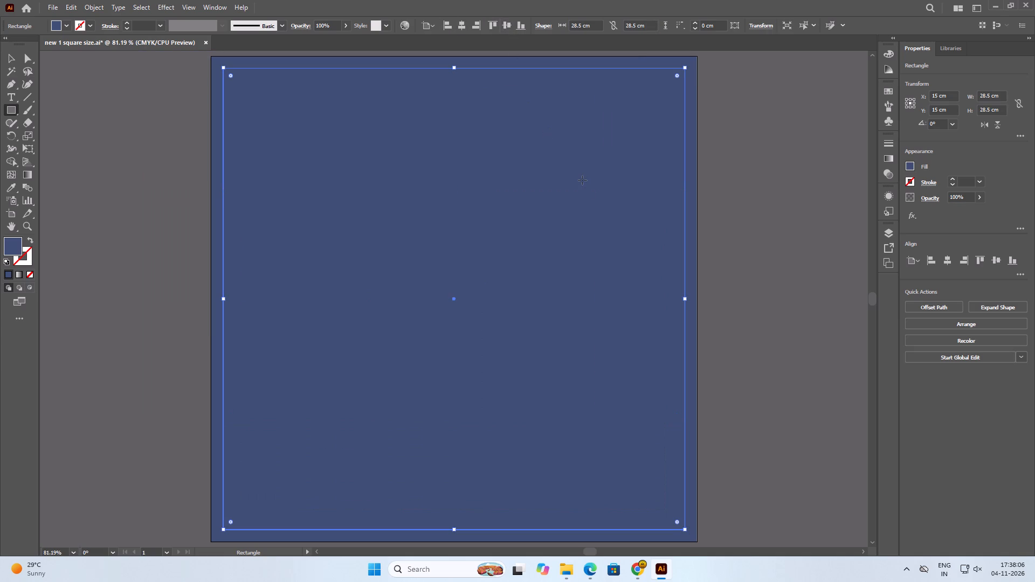
key(ctrl+shift+bracketleft)
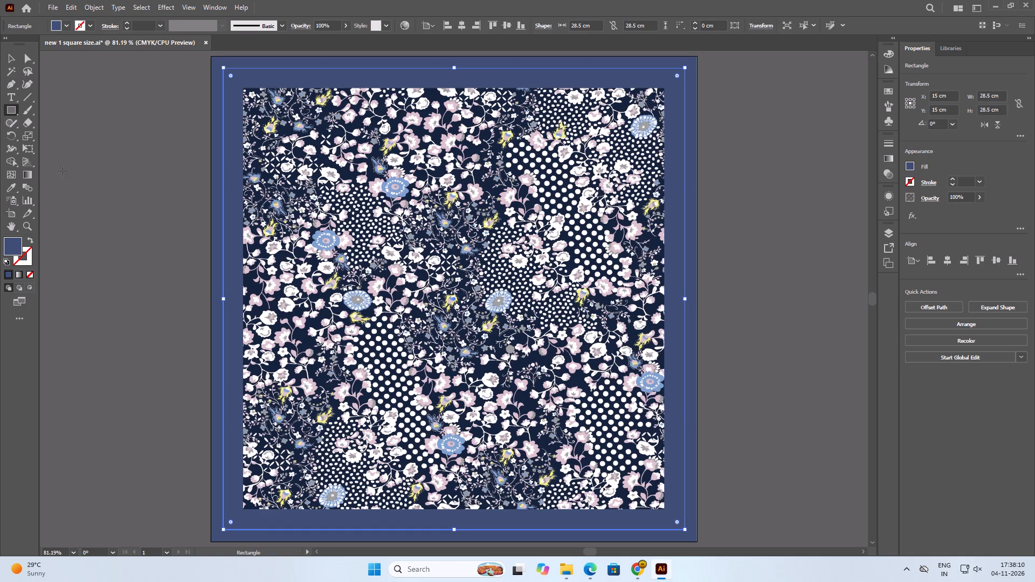
Fill the 28.5 cm square with a pink sampled from the flowers and bring it forward one level above the blue square.
click(11, 185)
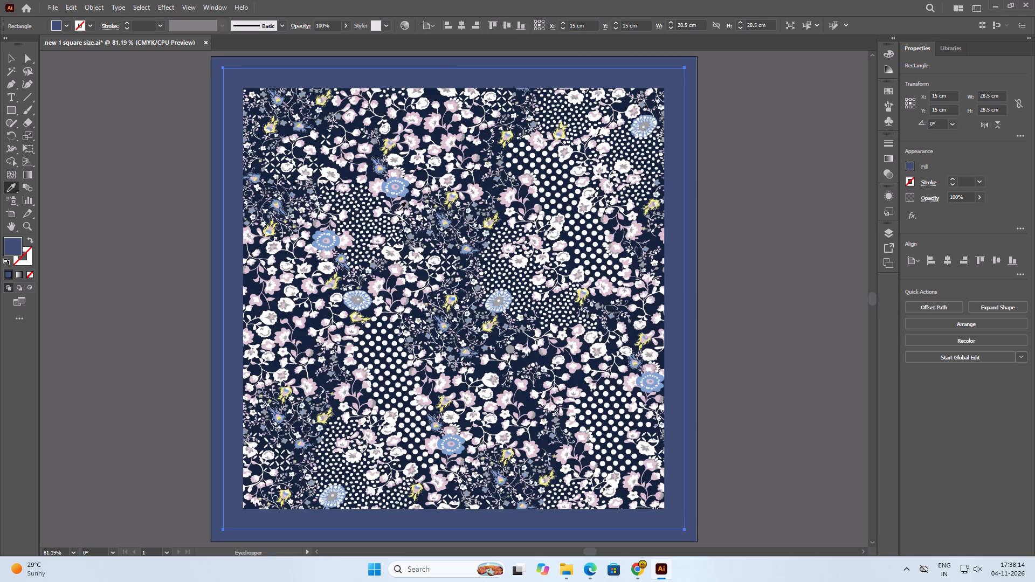
click(370, 183)
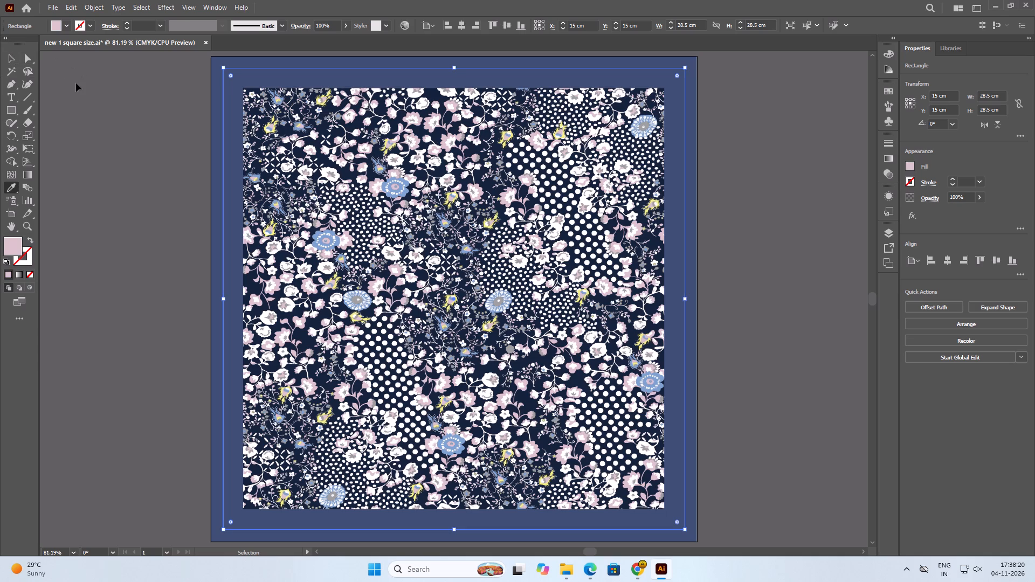
key(ctrl+bracketright)
scroll(76, 83, up, 1)
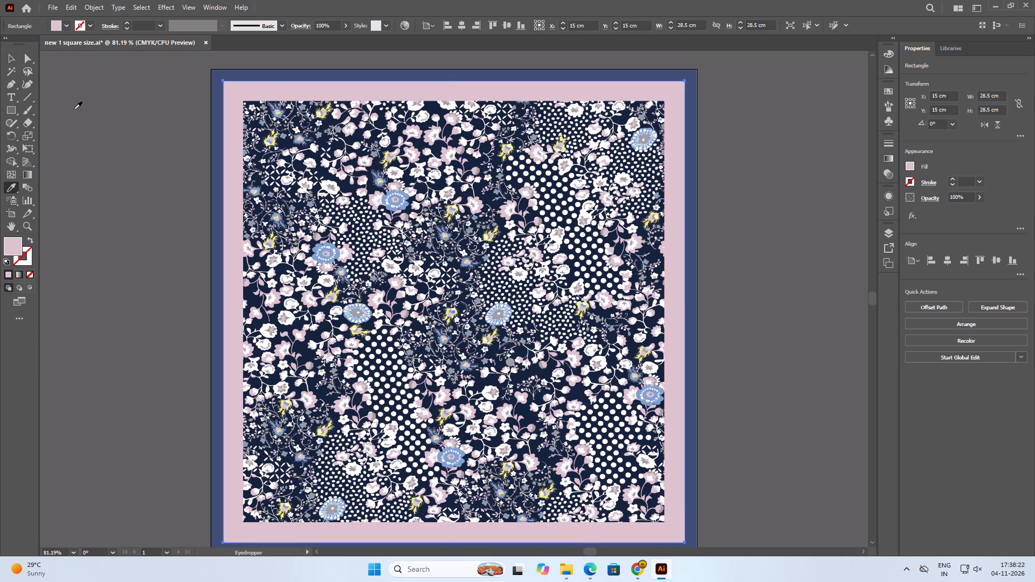
Resample the 28.5 cm square's fill, ending with a light beige-pink picked from the floral artwork.
click(95, 186)
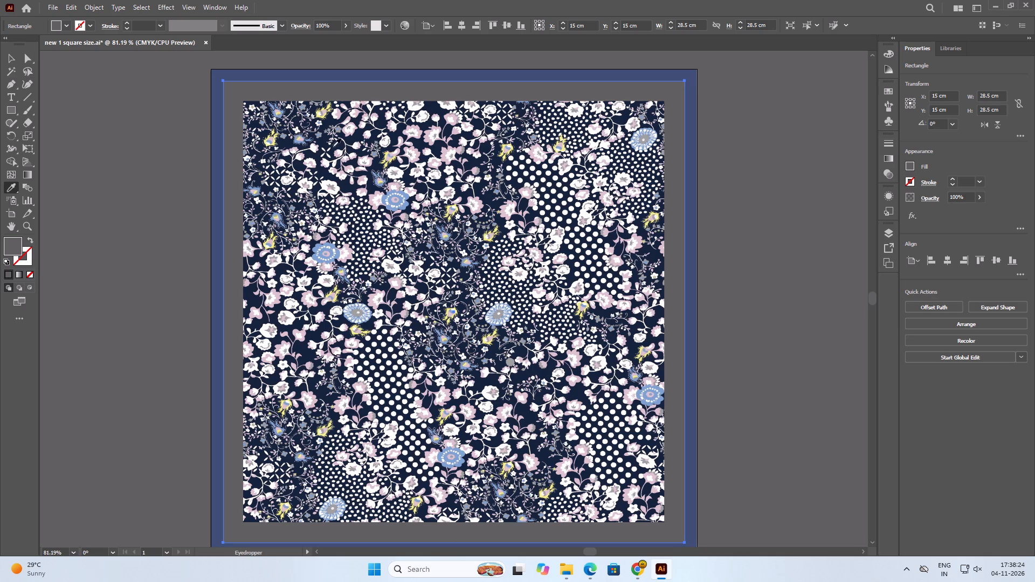
click(385, 157)
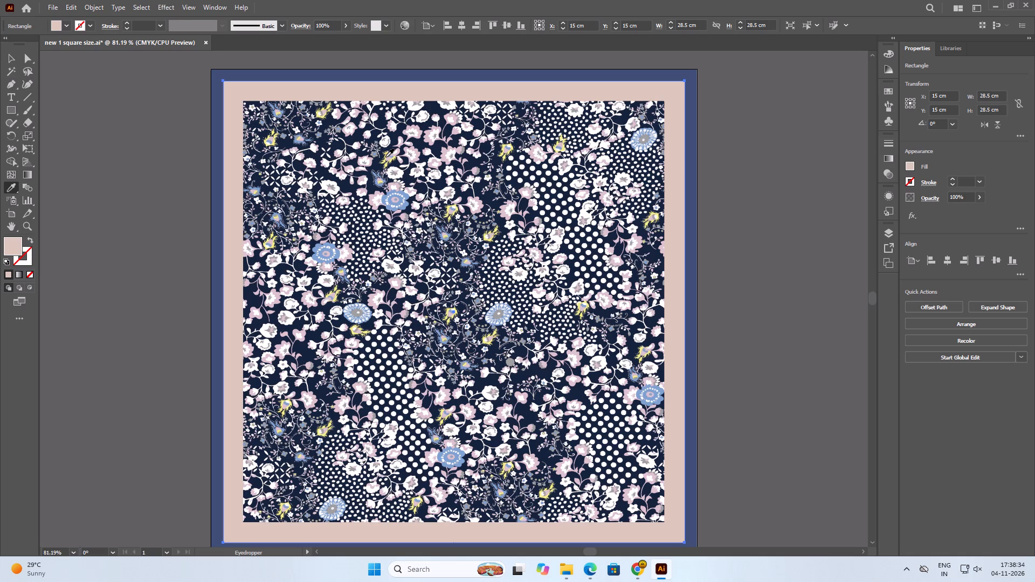
Fill the 28.5 cm square behind the floral artwork with white sampled from the pattern's dots, leaving nothing selected.
click(378, 351)
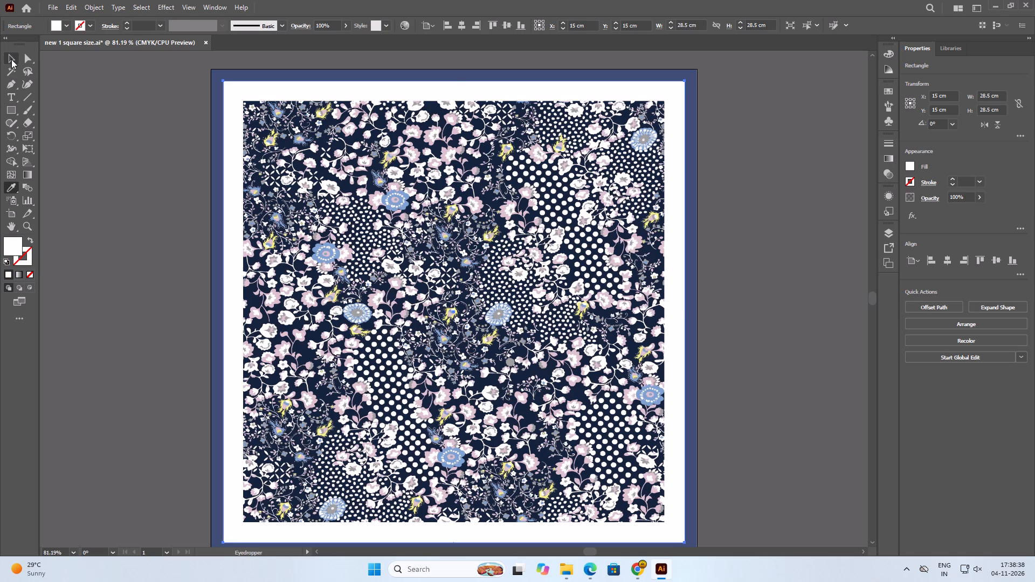
click(11, 59)
click(144, 127)
click(551, 89)
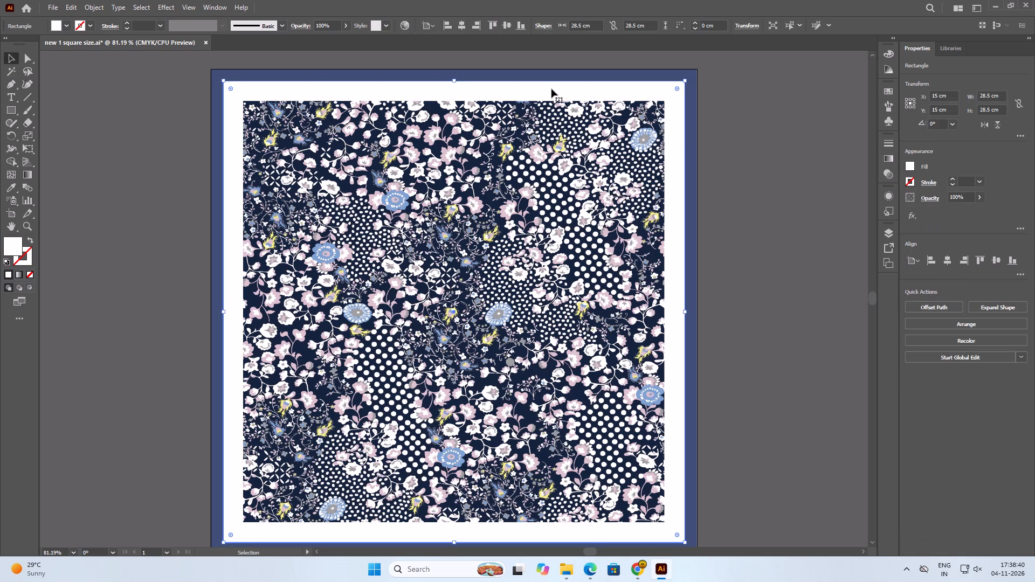
click(543, 128)
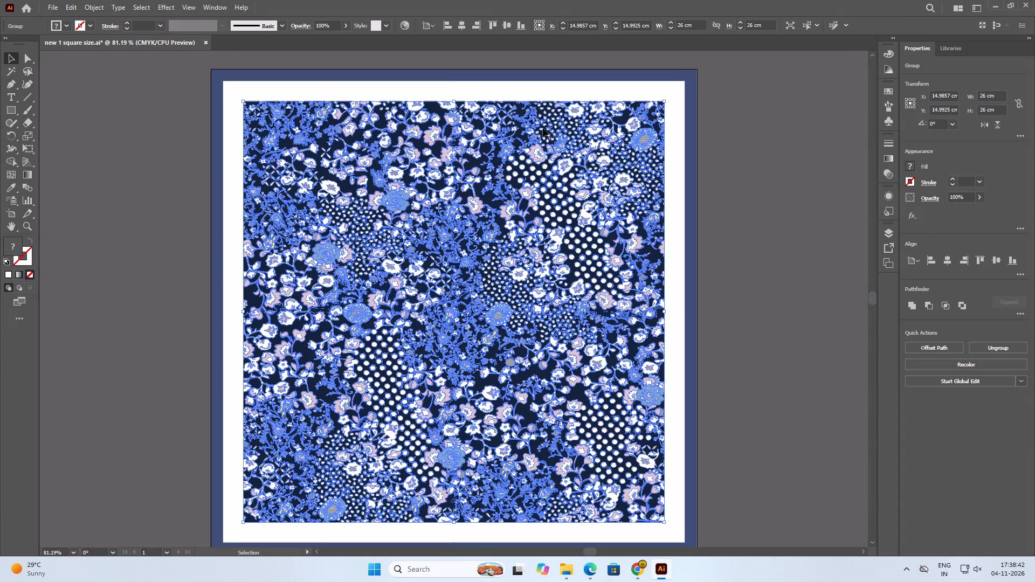
click(86, 65)
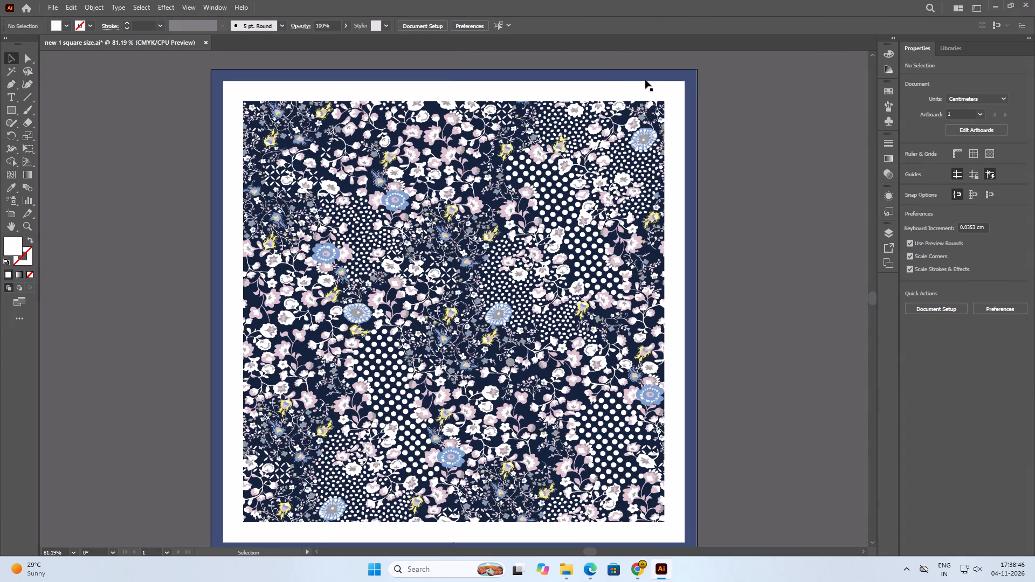
click(645, 80)
click(747, 113)
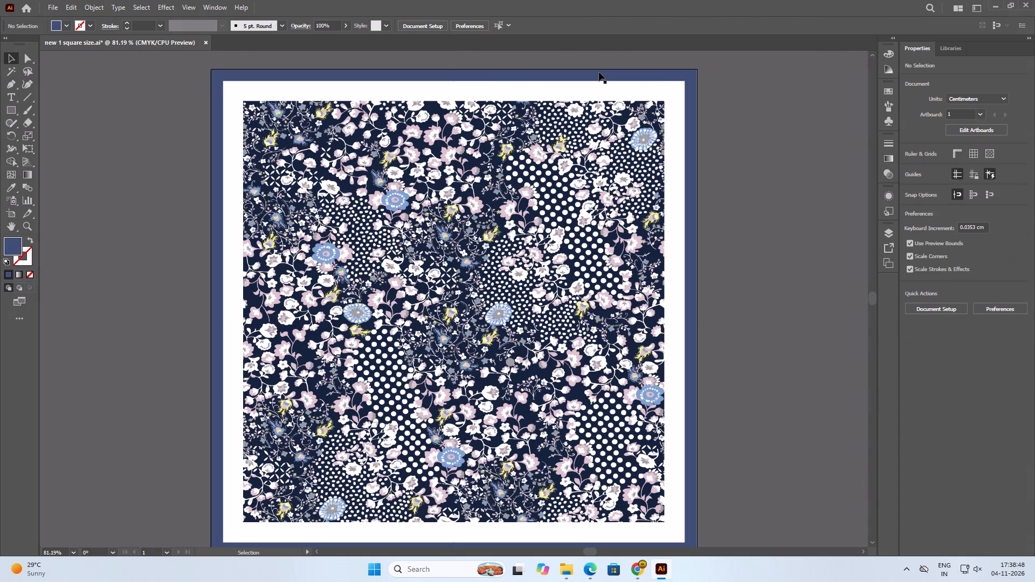
Set the white square's width and height to 26.5 cm each.
click(600, 93)
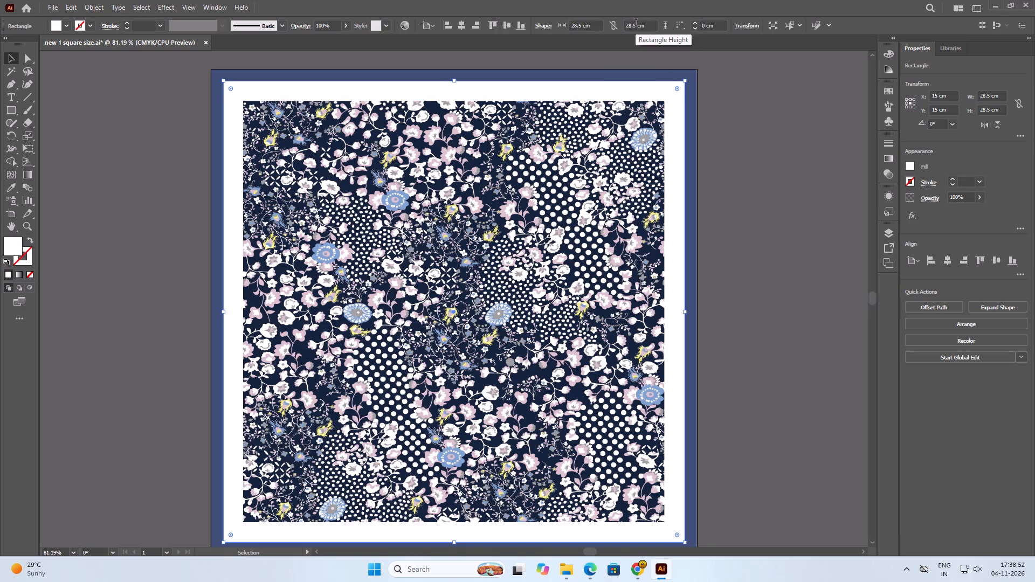
drag(636, 27, 621, 26)
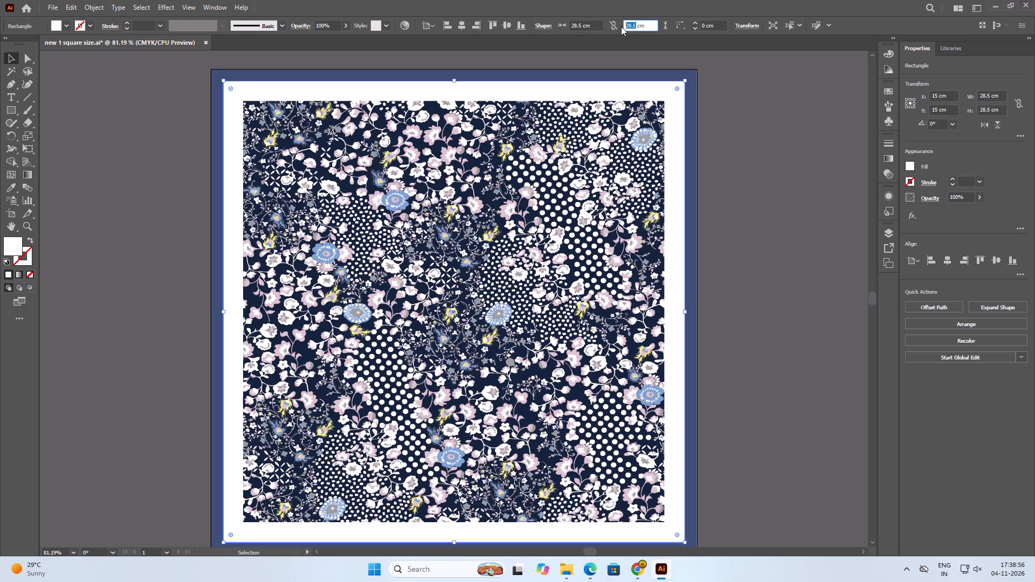
click(577, 27)
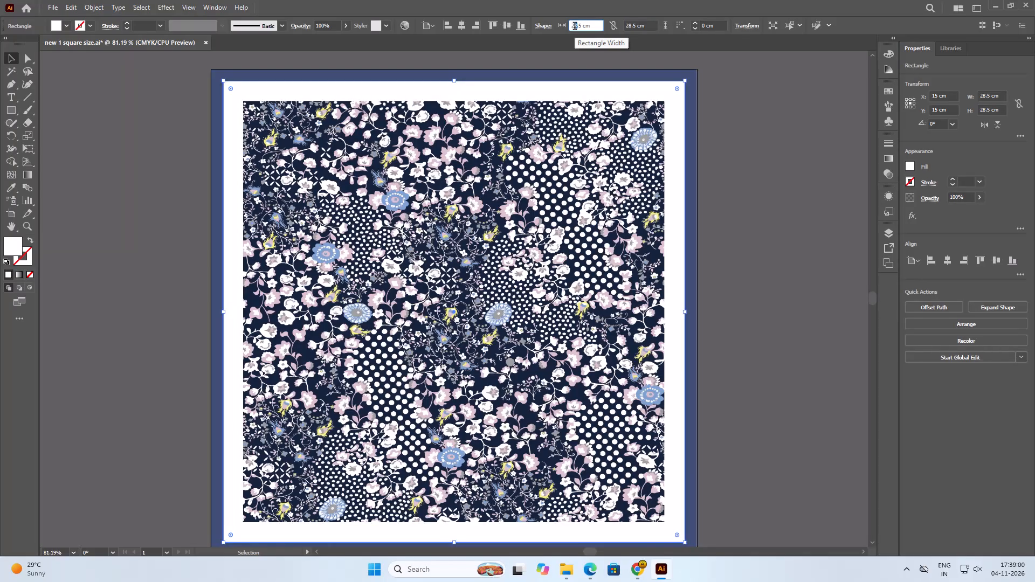
key(6)
click(630, 26)
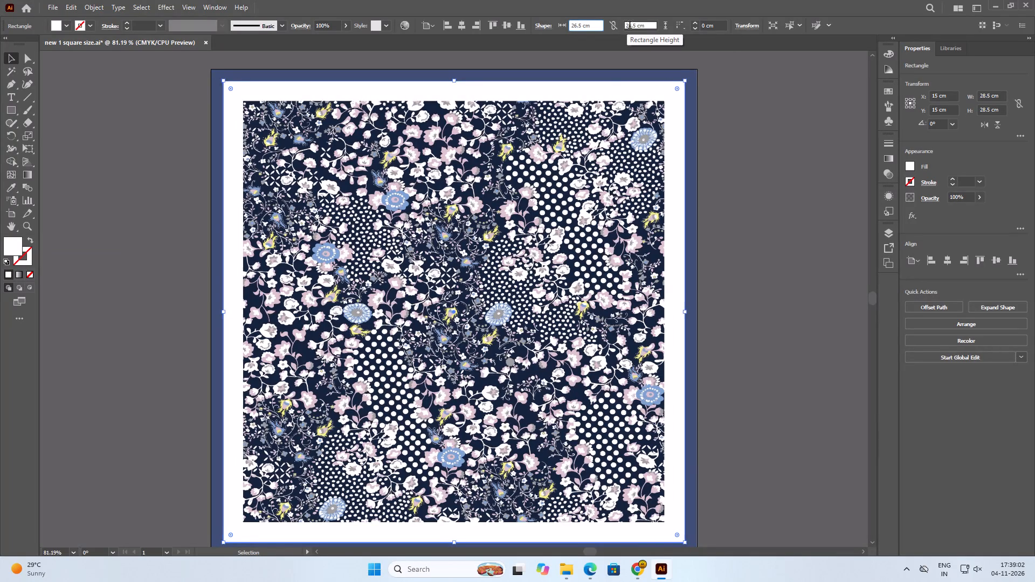
key(6)
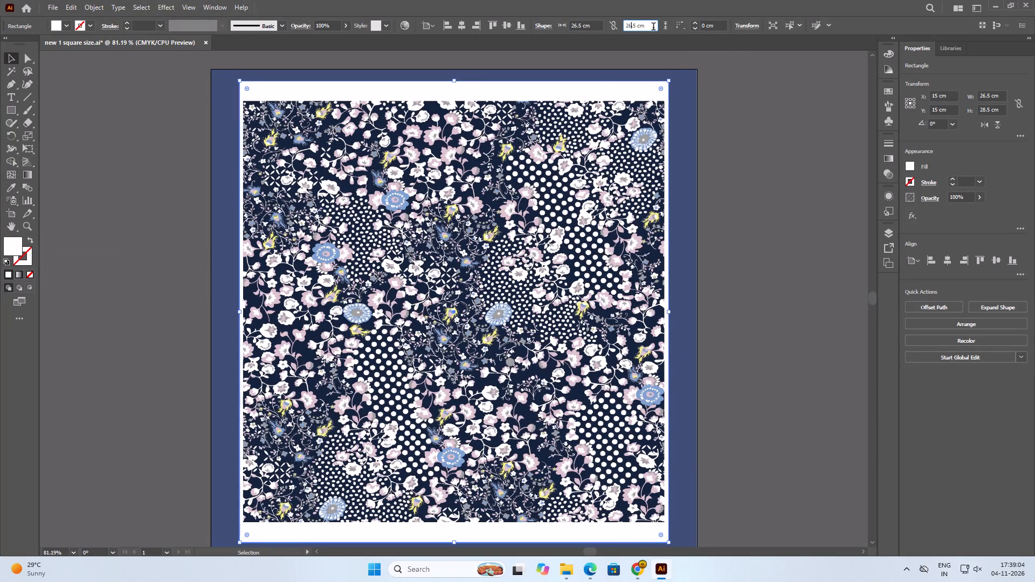
click(653, 26)
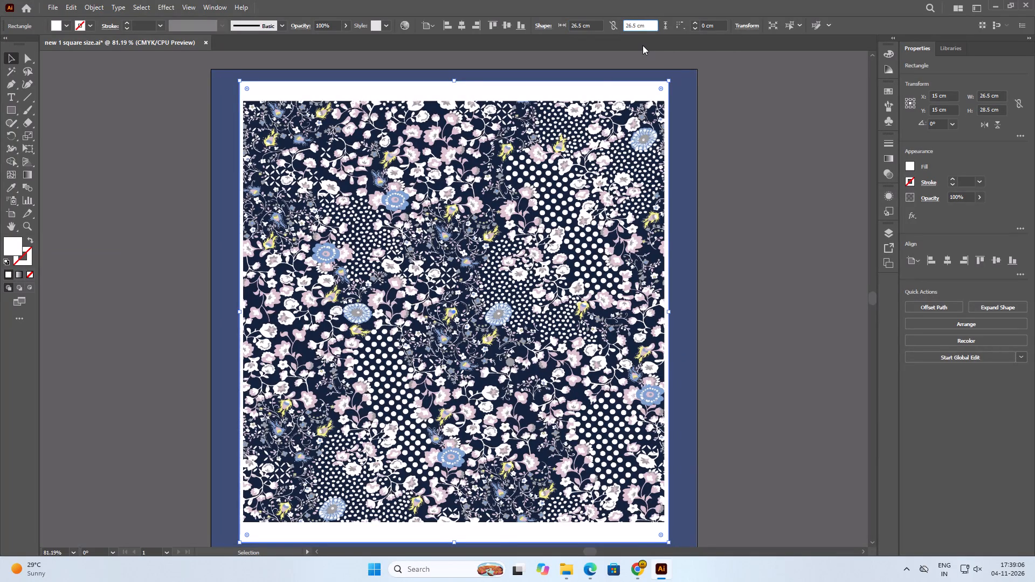
click(643, 45)
click(742, 190)
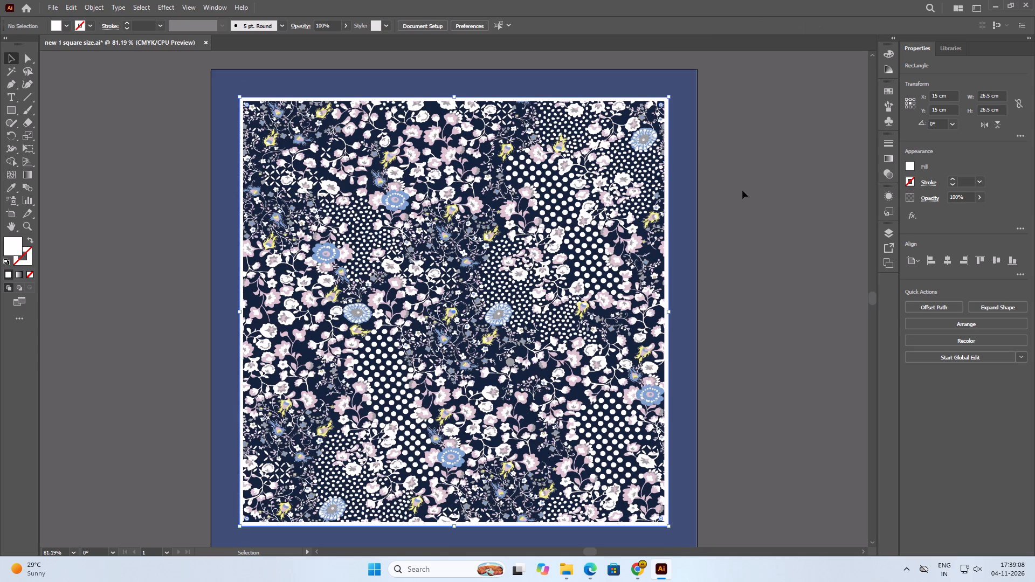
Save the new 1 square size Illustrator document.
scroll(322, 177, down, 1)
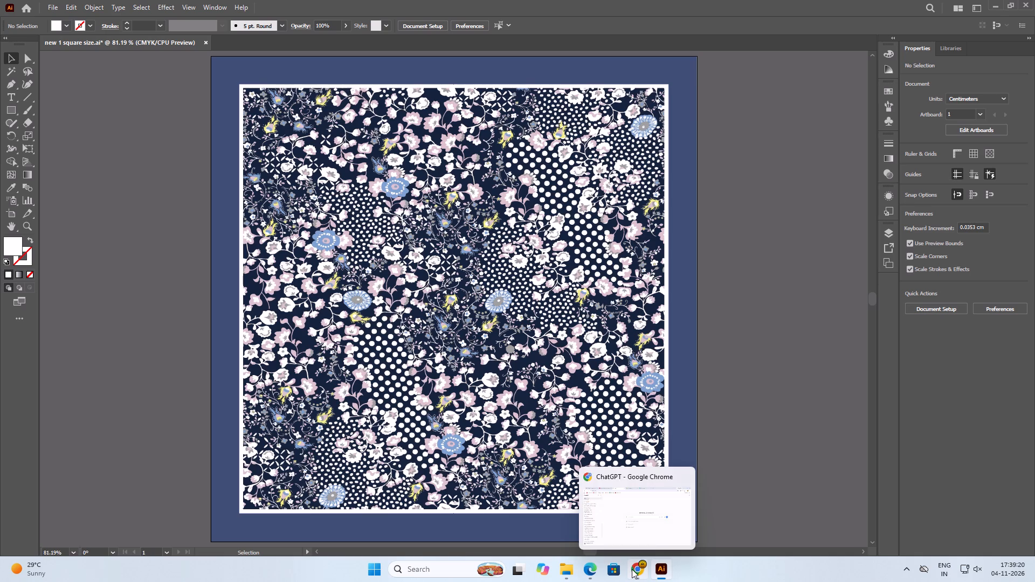
click(740, 325)
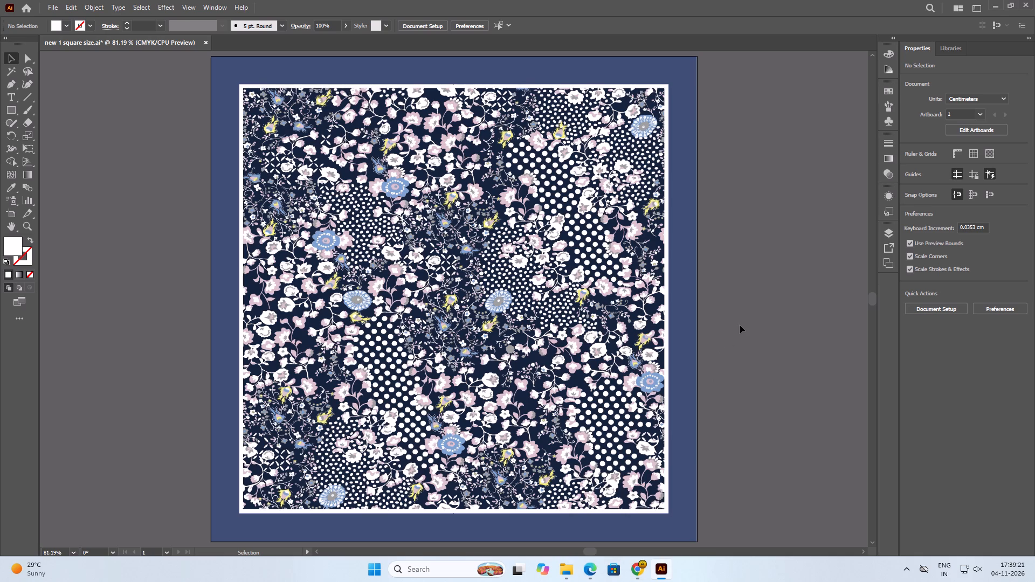
key(ctrl+s)
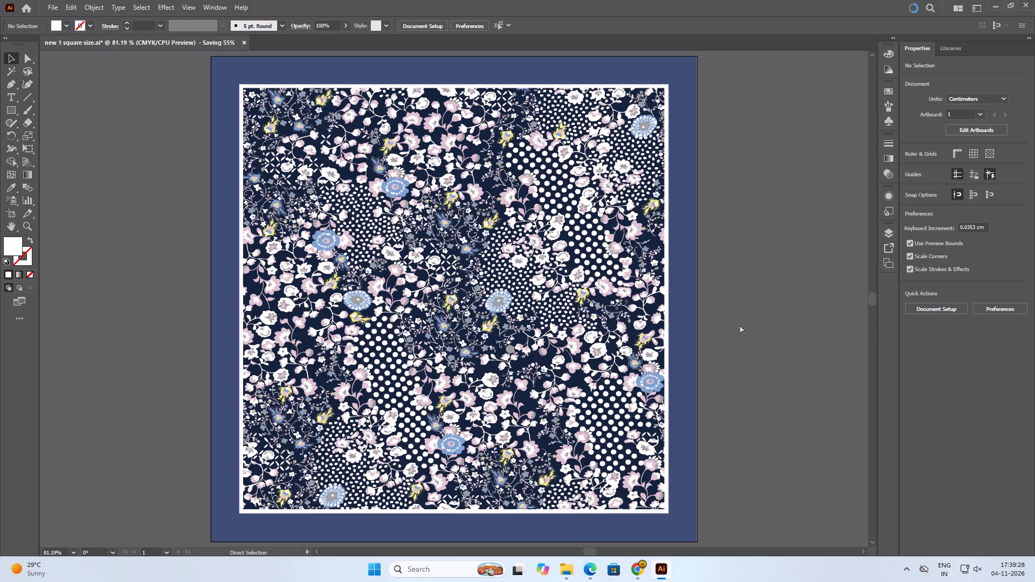
Save a copy as Adobe PDF named new 1 square size in the cad file pdf folder, using the Illustrator Default preset.
key(ctrl+shift+s)
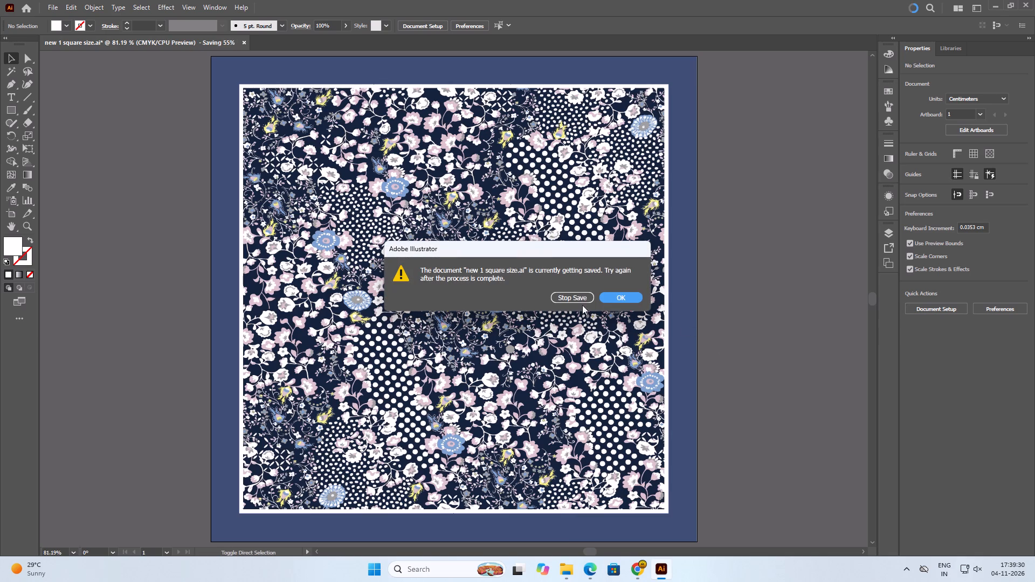
click(612, 301)
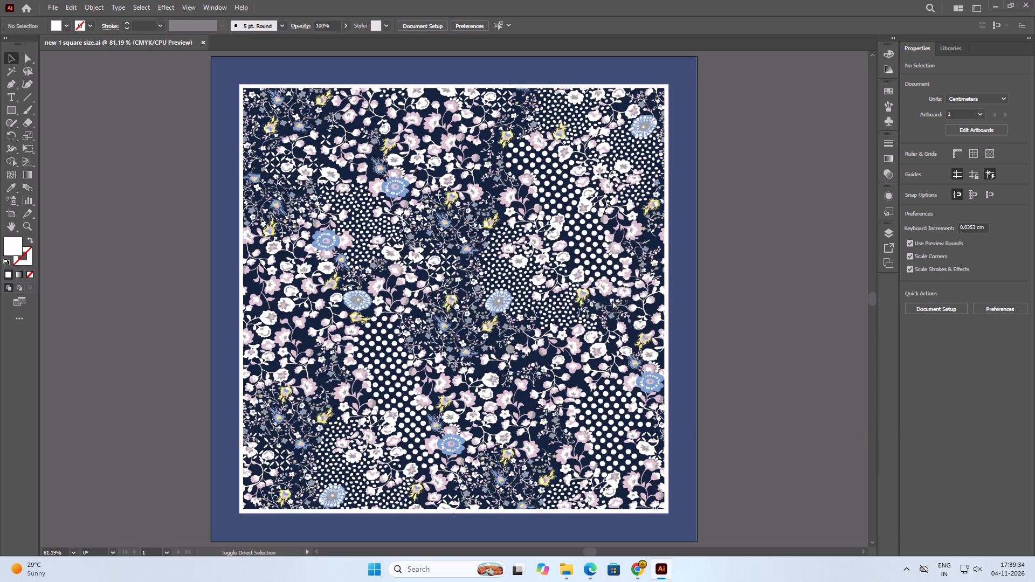
key(ctrl+shift+s)
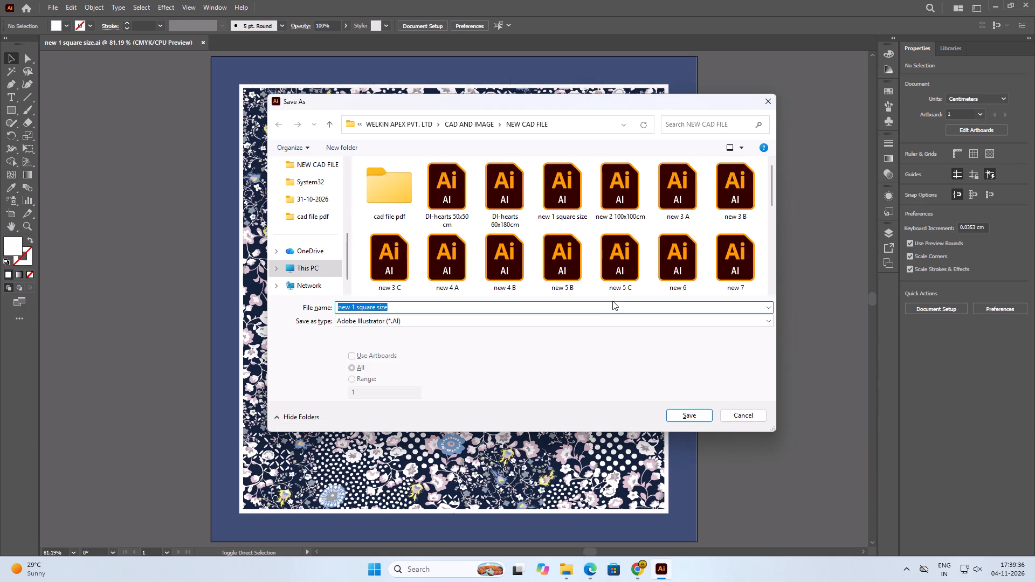
double_click(384, 202)
click(416, 314)
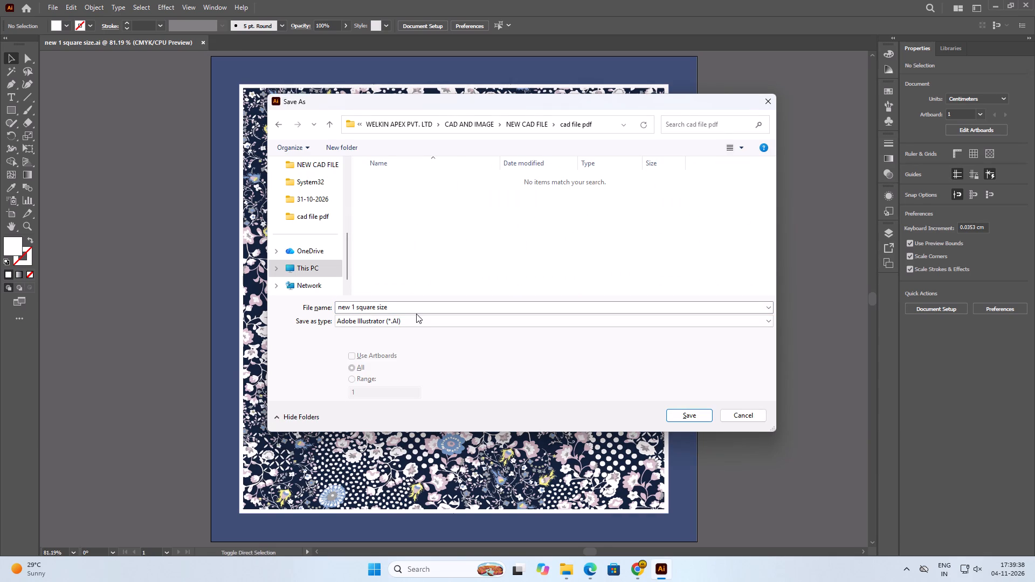
click(416, 320)
click(367, 340)
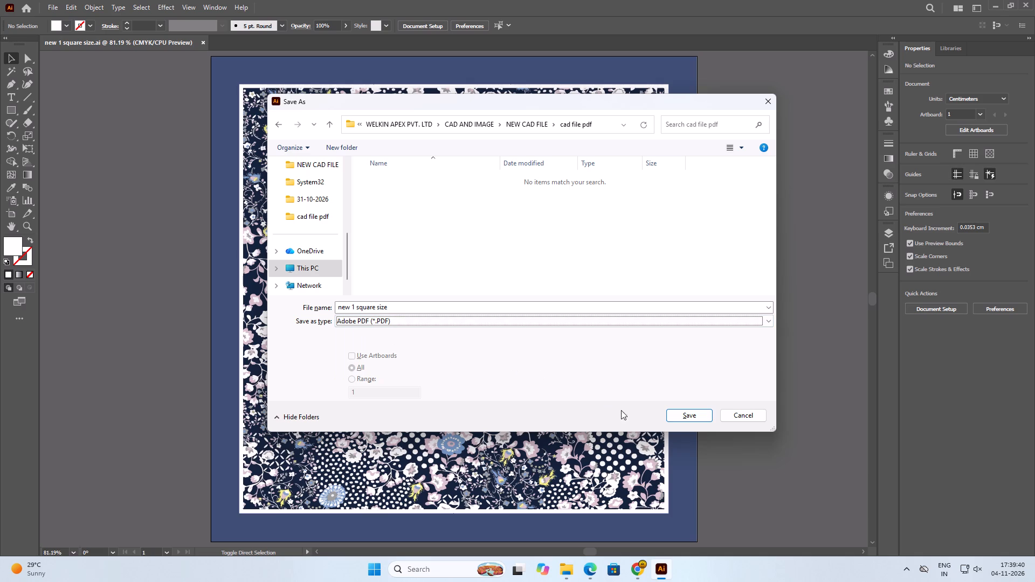
click(687, 419)
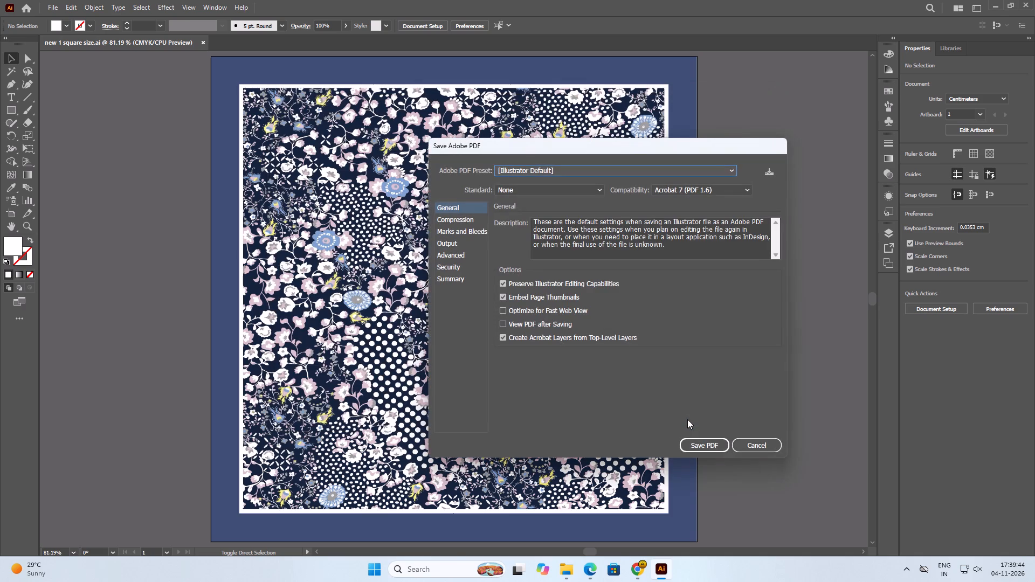
click(696, 446)
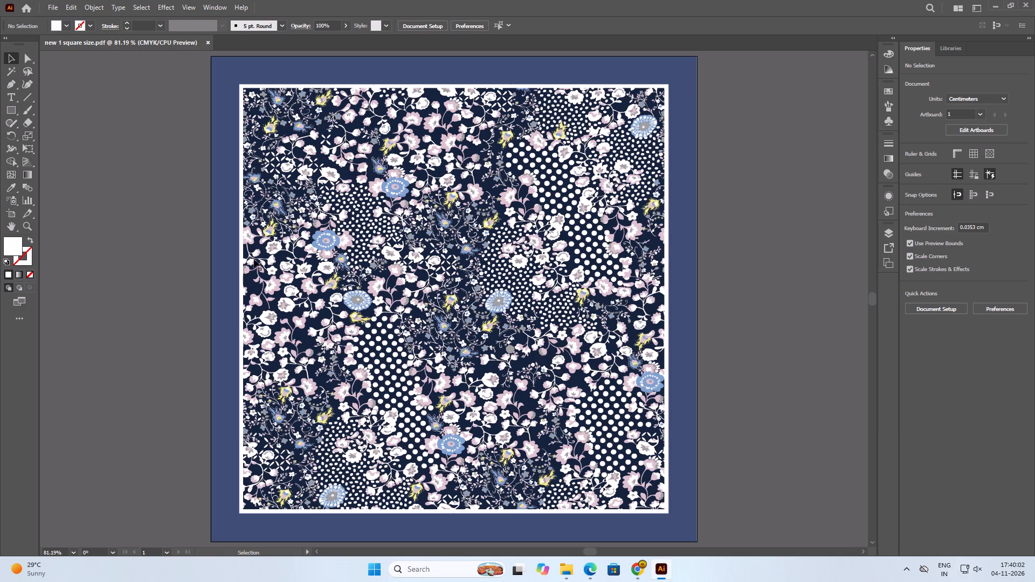
click(157, 273)
Enlarge the white square proportionally from its center to about 27 cm per side.
click(231, 107)
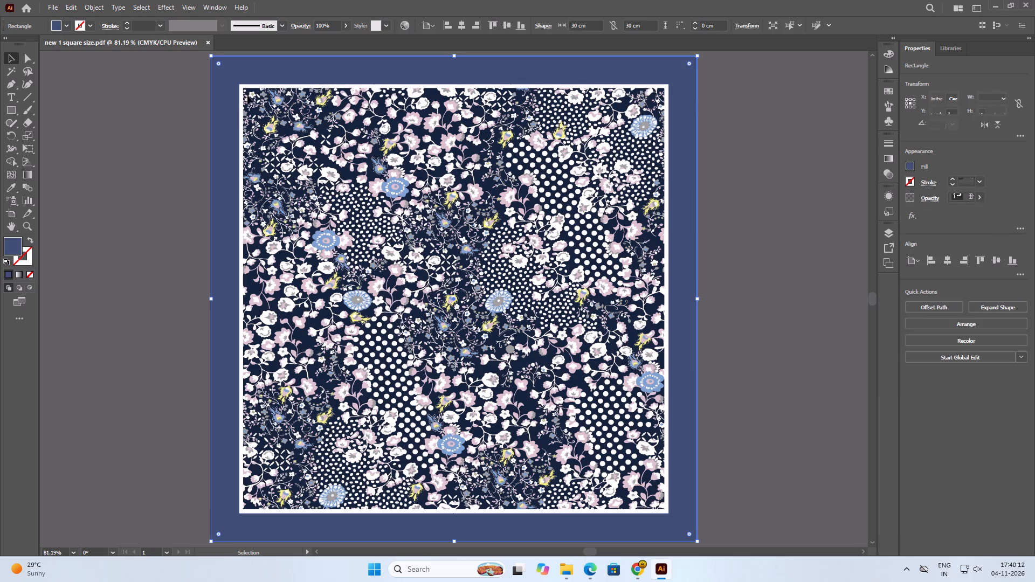
click(240, 84)
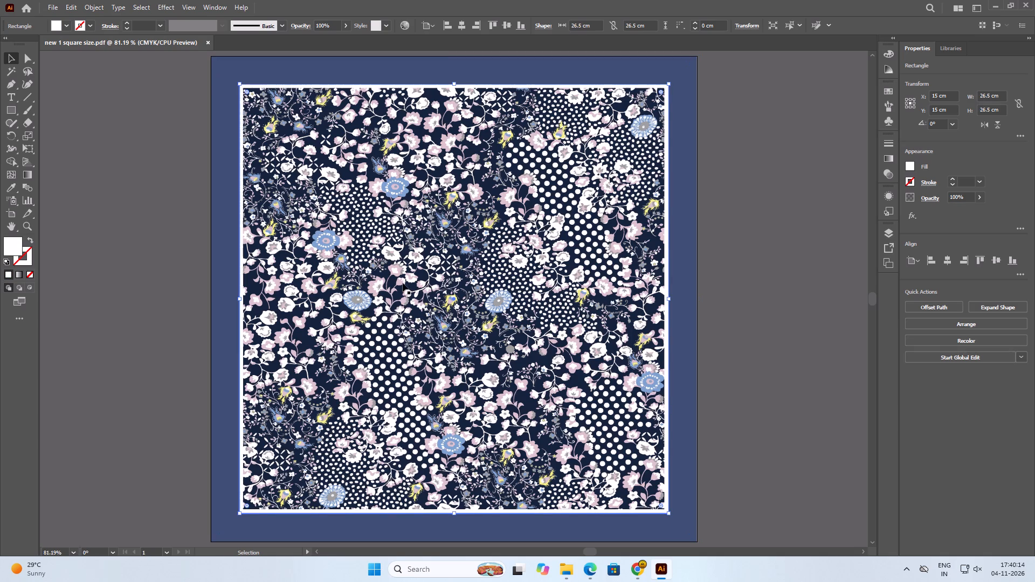
shift+drag(671, 515, 671, 521)
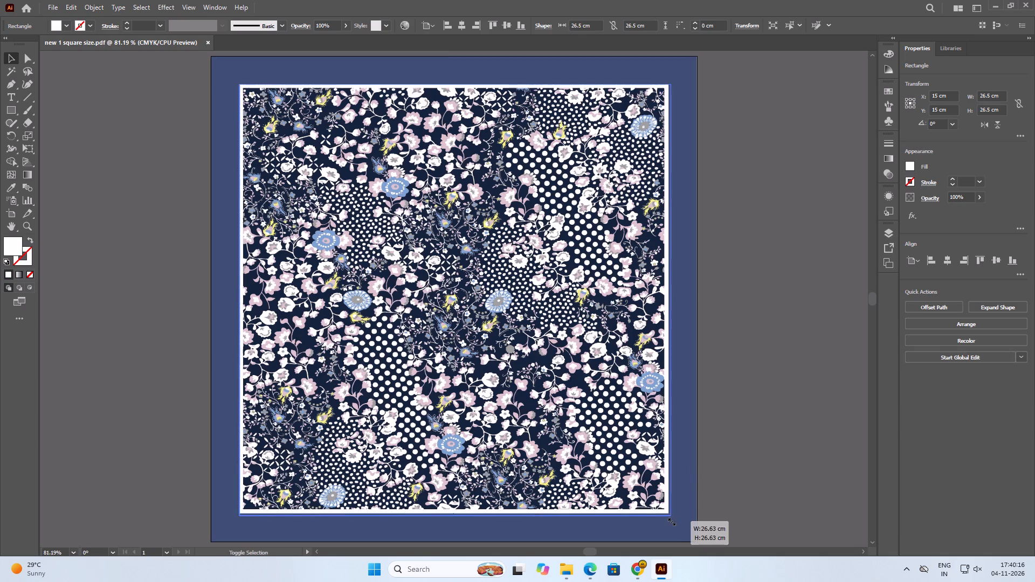
shift+drag(671, 521, 673, 524)
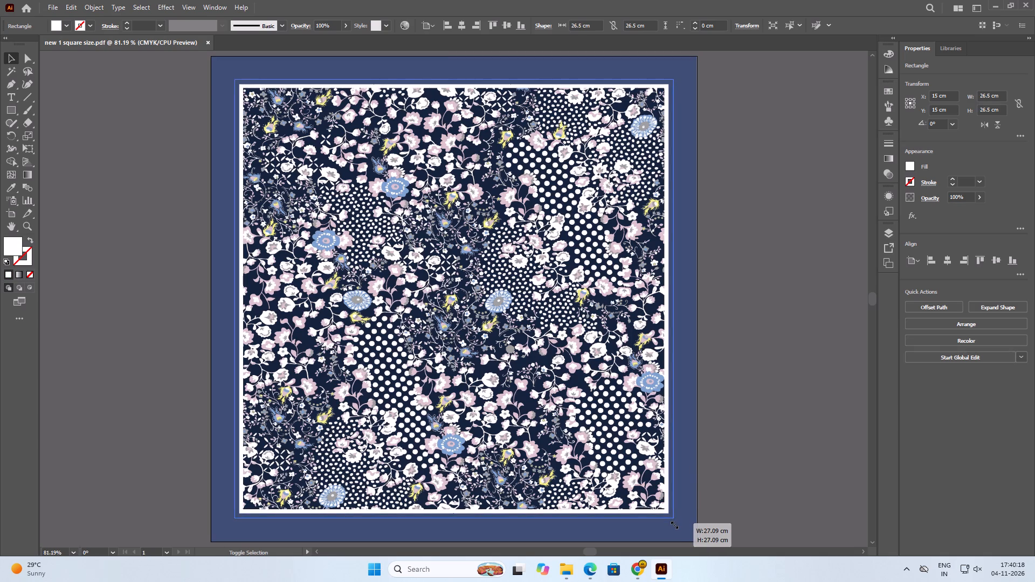
shift+drag(673, 524, 673, 522)
shift+drag(673, 522, 674, 522)
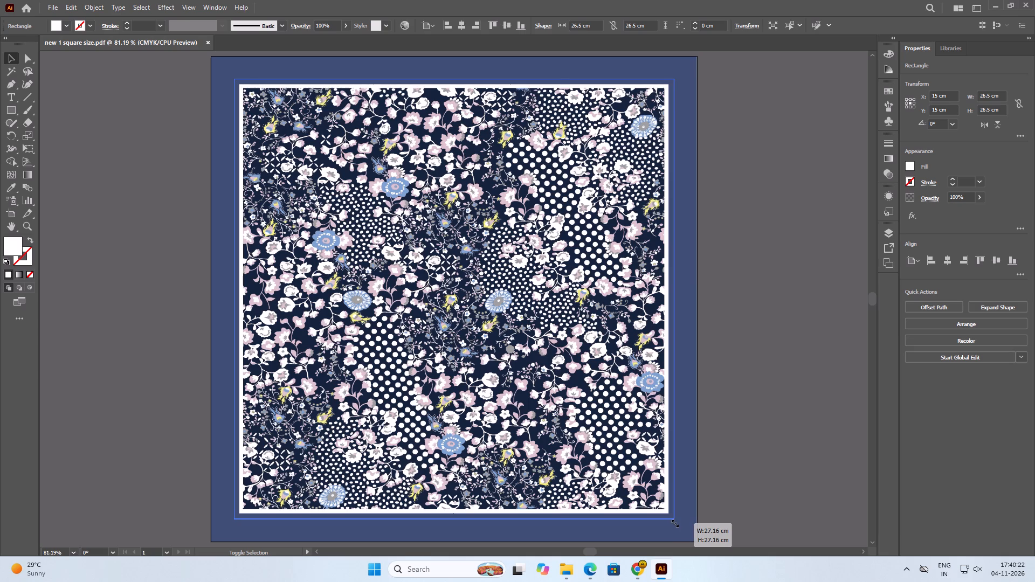
shift+drag(674, 522, 673, 522)
click(728, 394)
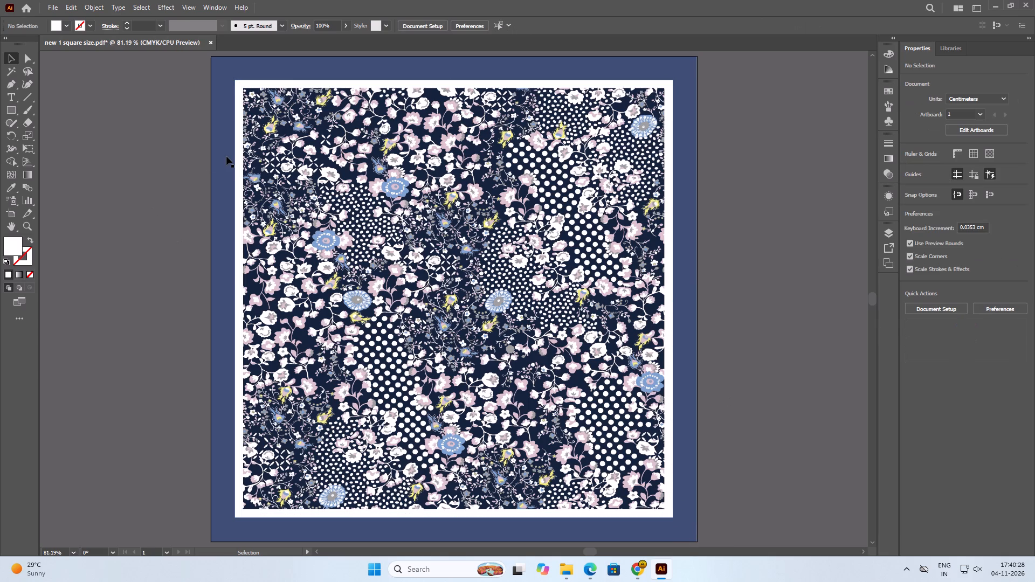
Draw a square about 28.6 cm per side over the artwork and center it vertically and horizontally on the artboard.
click(5, 110)
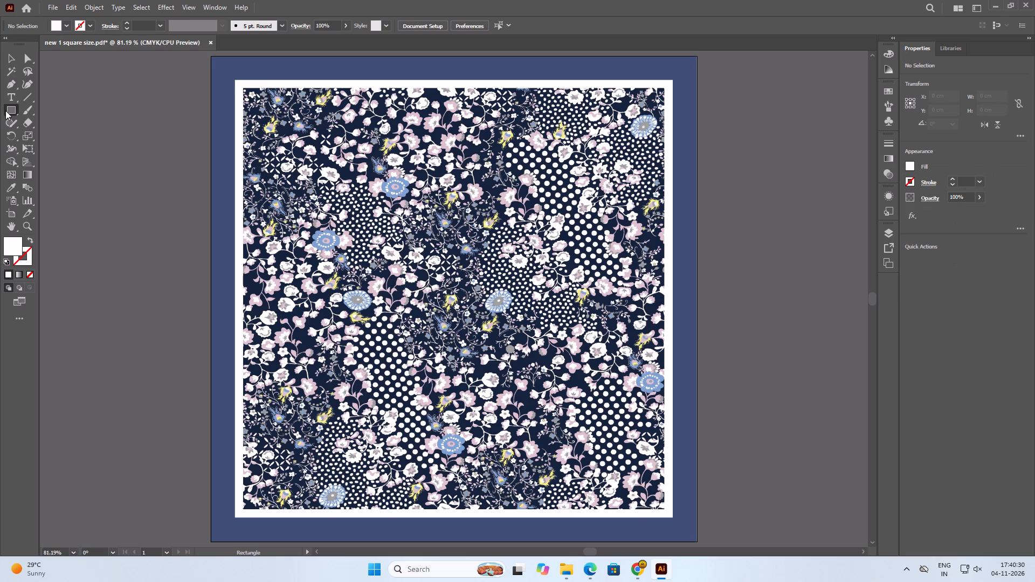
click(223, 66)
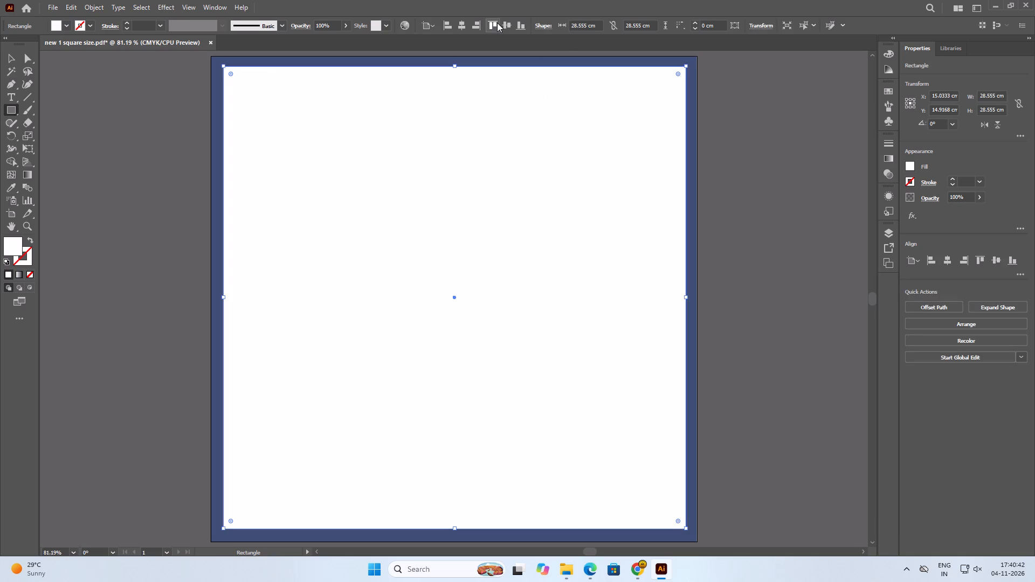
click(510, 27)
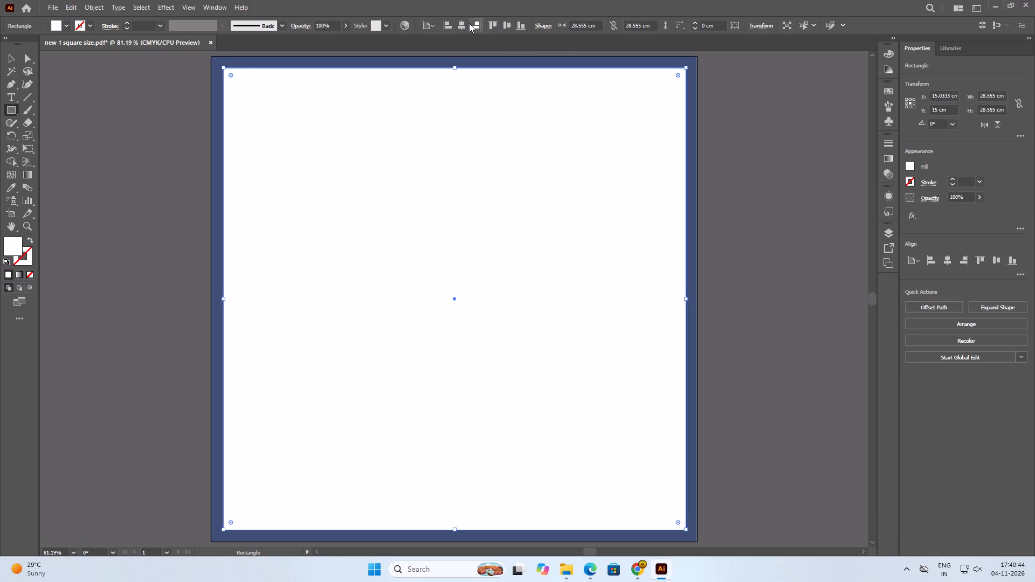
click(464, 26)
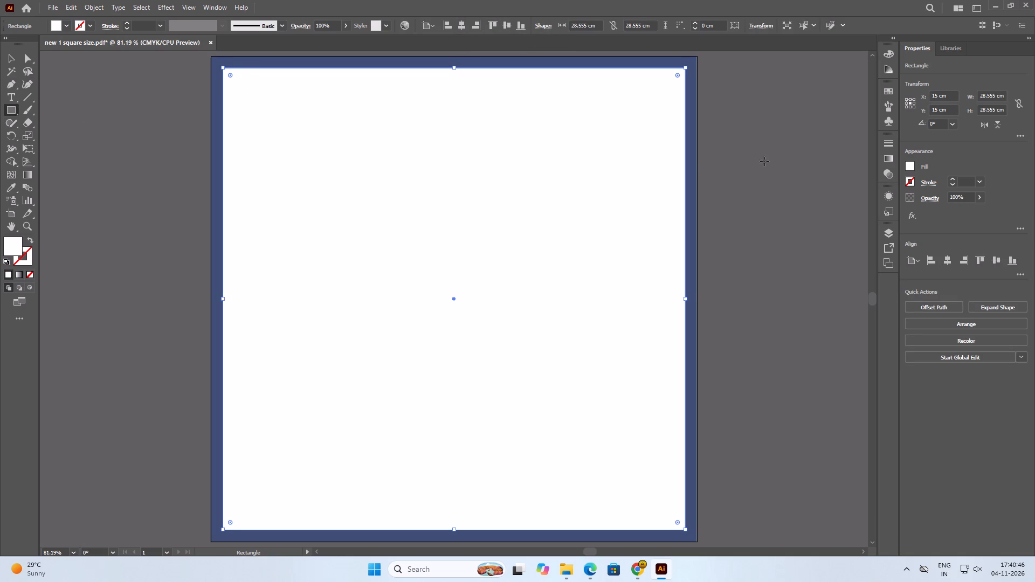
Remove the white fill from the newly drawn square and give its outline a green stroke.
double_click(57, 26)
click(57, 26)
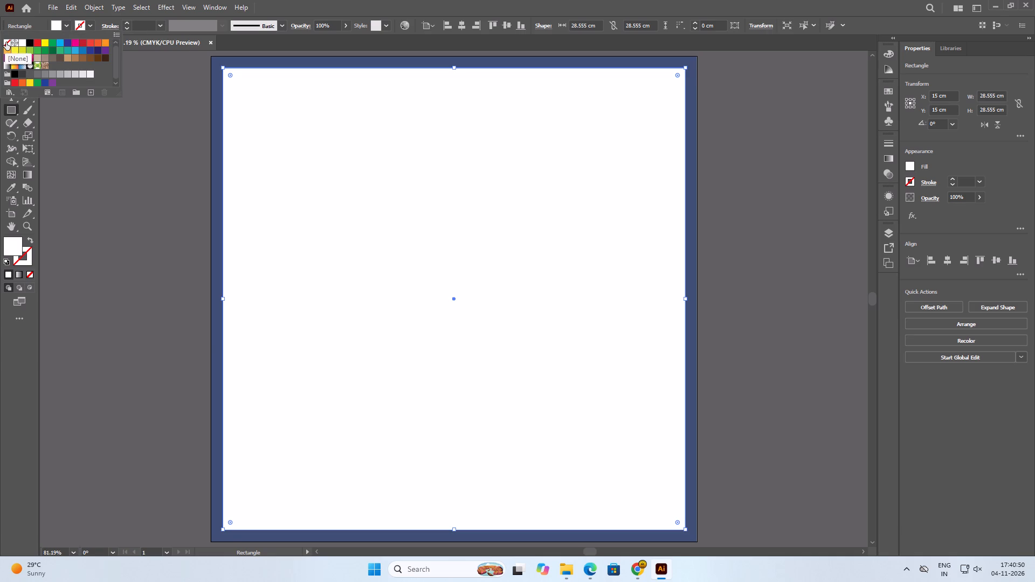
click(6, 42)
click(75, 29)
click(79, 29)
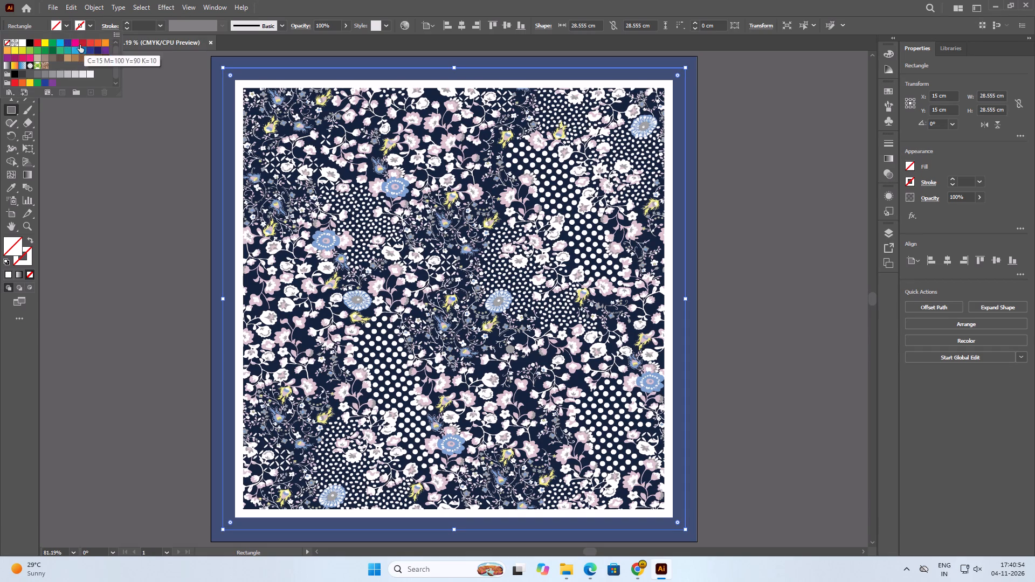
click(40, 51)
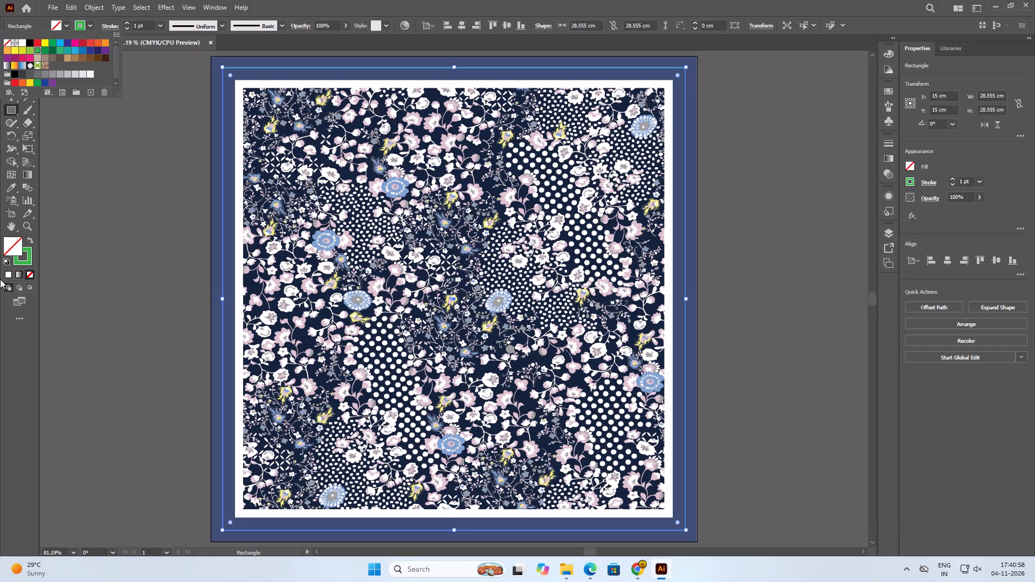
click(11, 377)
click(92, 215)
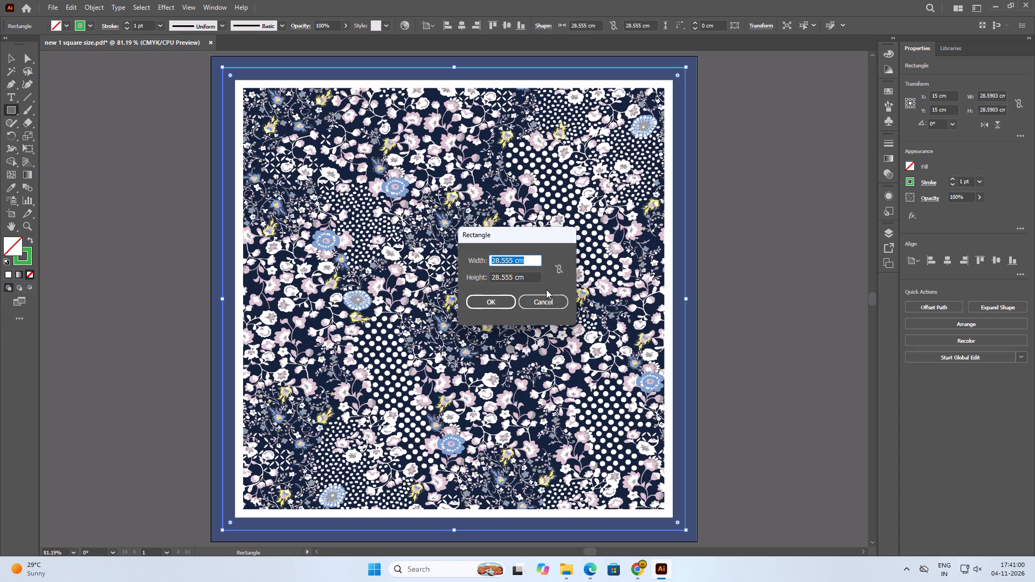
click(561, 300)
click(10, 57)
click(103, 96)
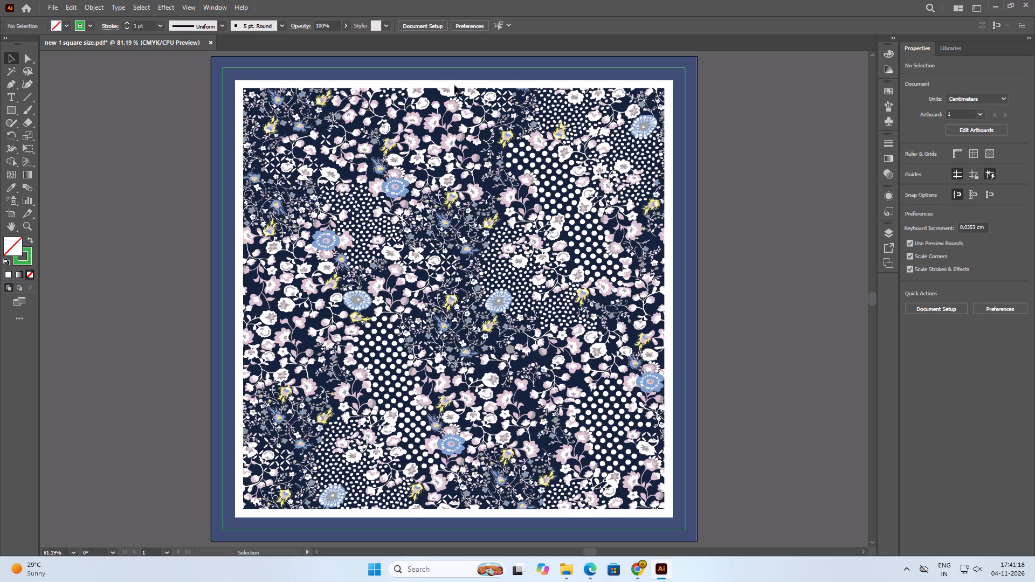
Set the green square outline's stroke weight to 9 pt.
click(510, 68)
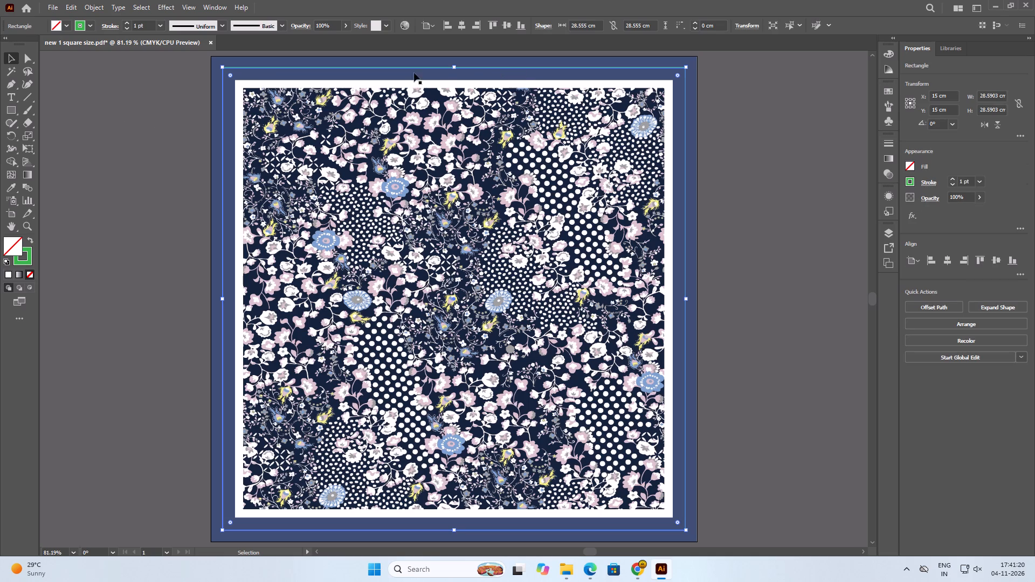
click(157, 27)
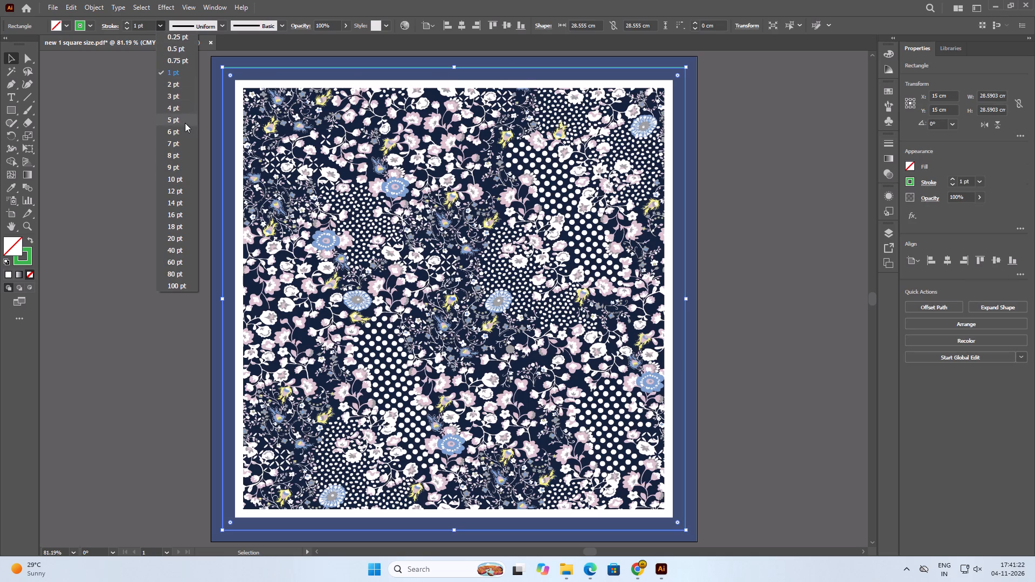
click(185, 123)
click(164, 28)
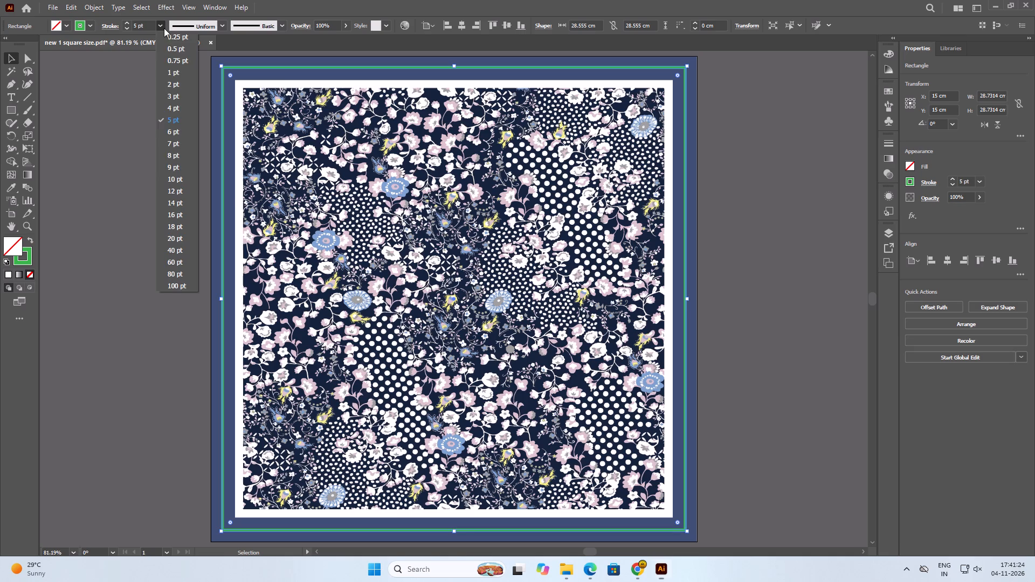
click(170, 171)
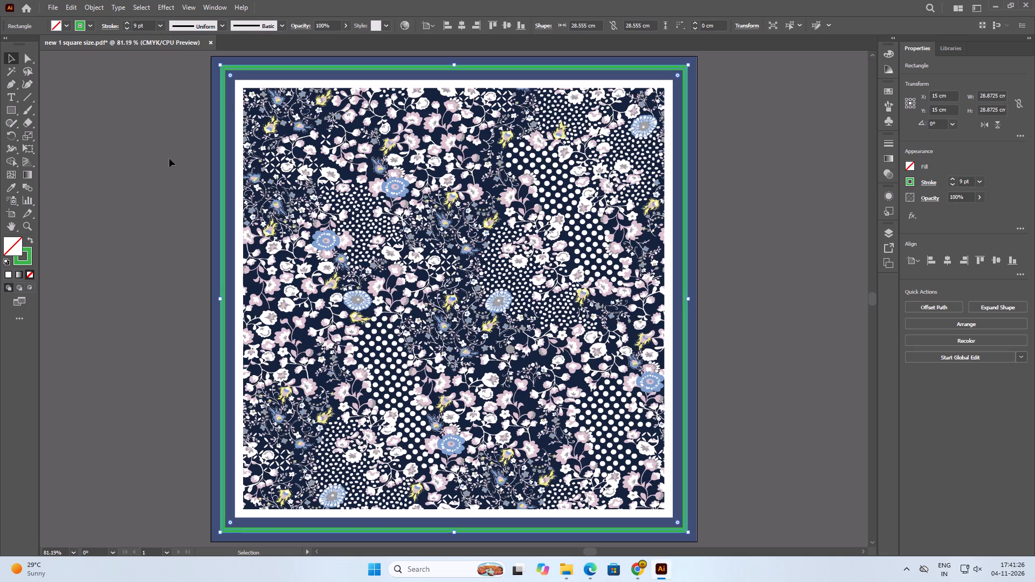
click(169, 158)
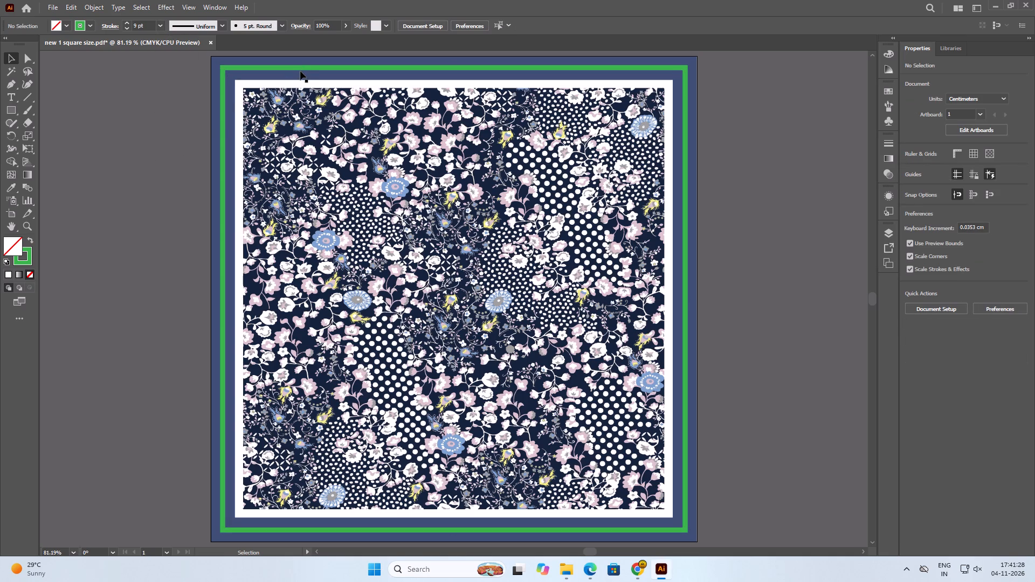
Recolor the green frame's stroke, trying the blue gradient swatch and settling on the White, Black gradient.
click(300, 71)
click(127, 109)
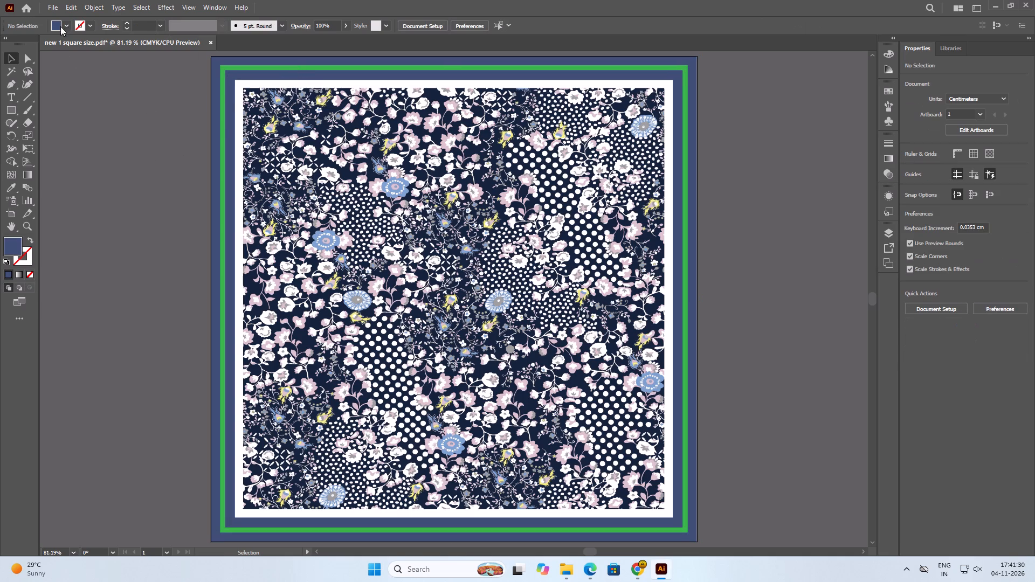
double_click(80, 27)
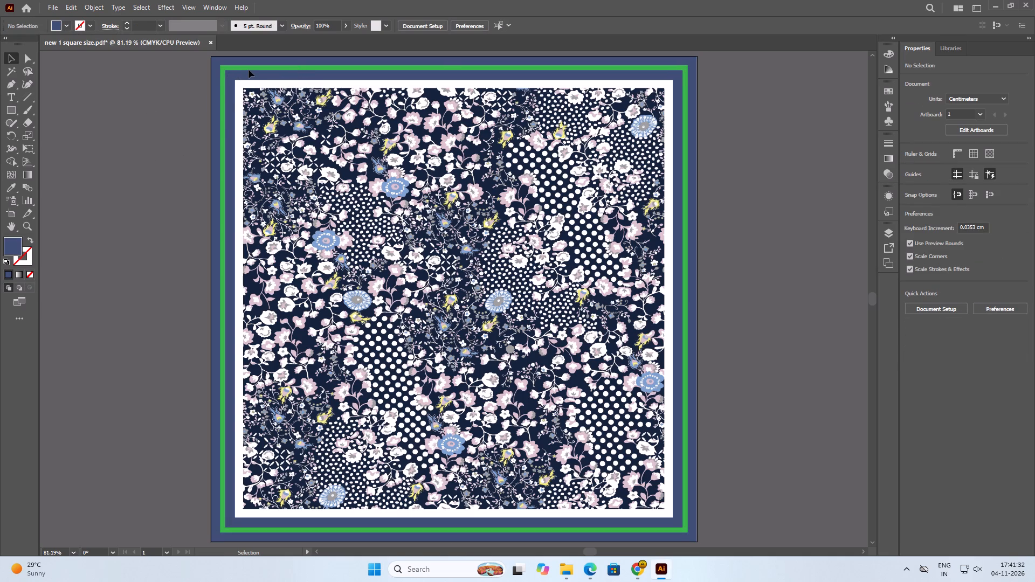
click(249, 70)
click(237, 67)
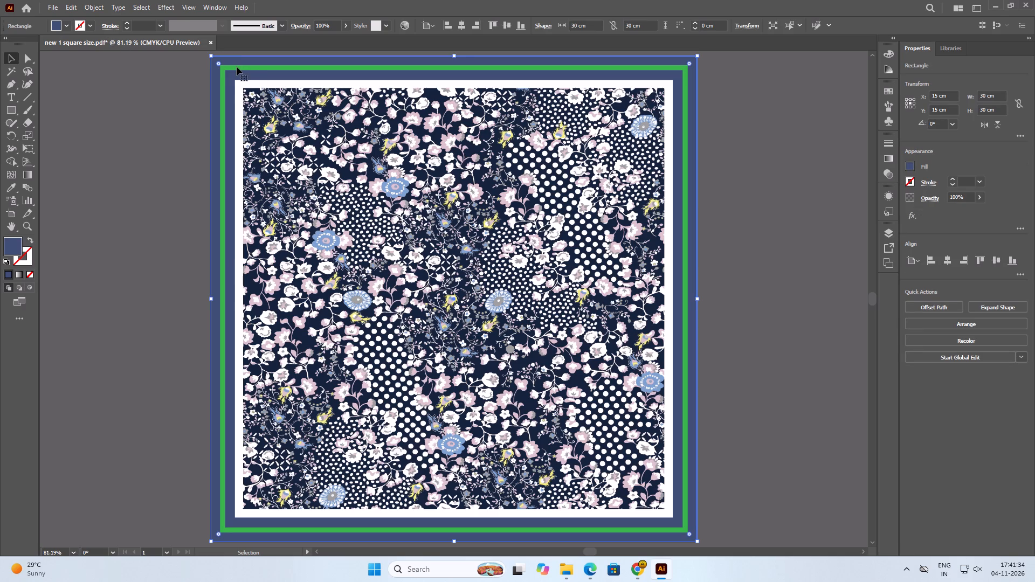
click(243, 67)
click(244, 68)
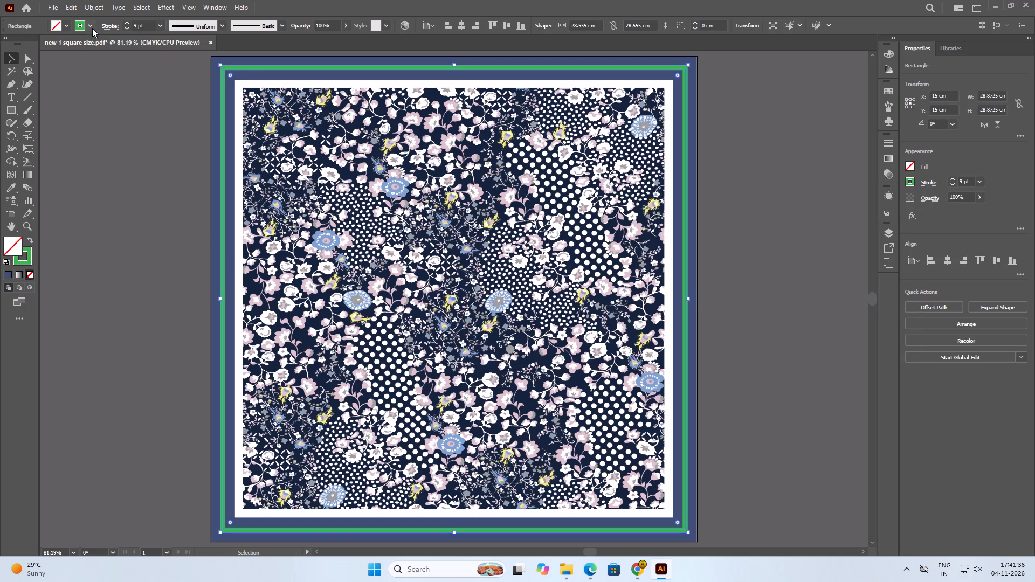
click(92, 28)
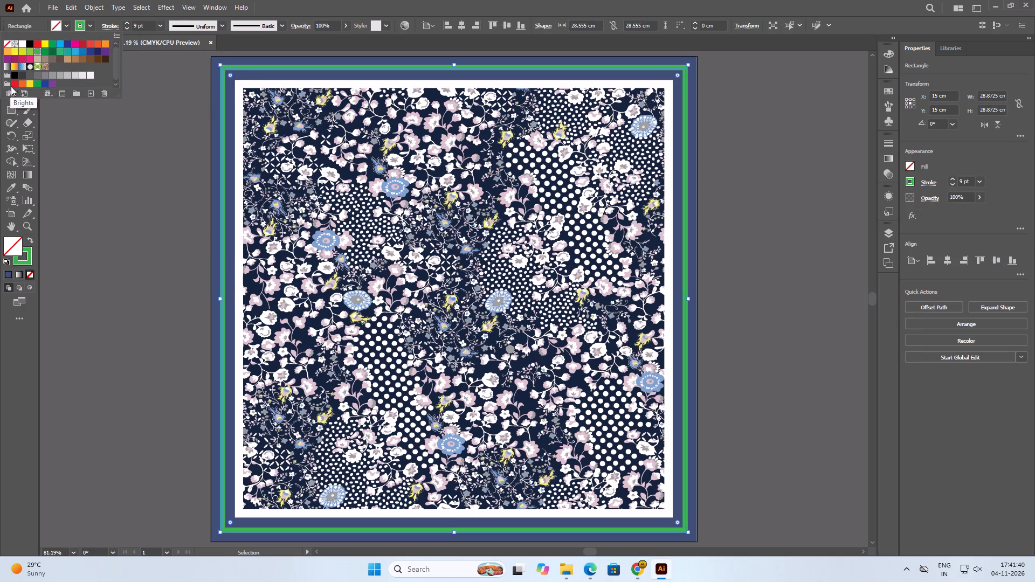
click(19, 67)
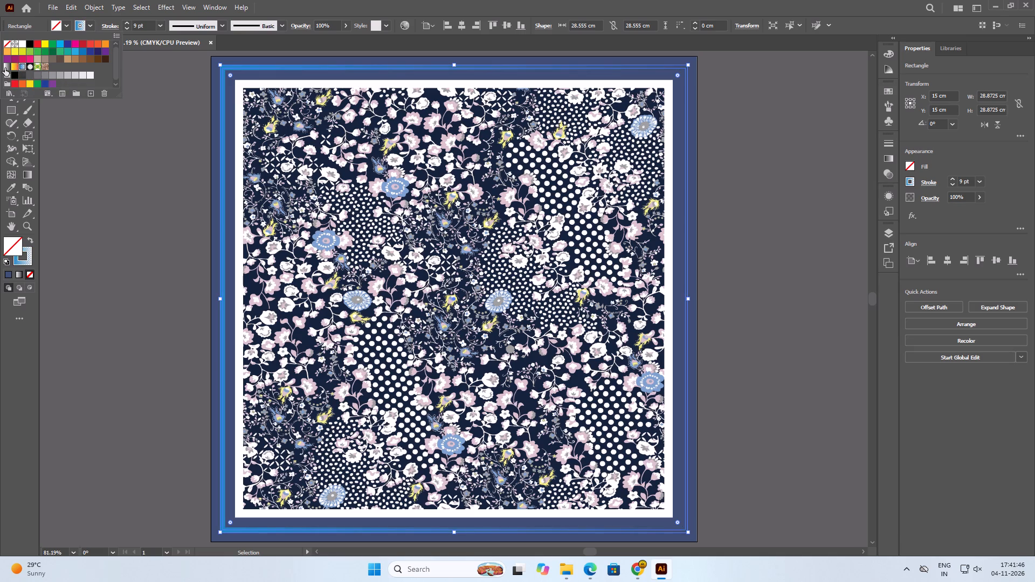
click(5, 68)
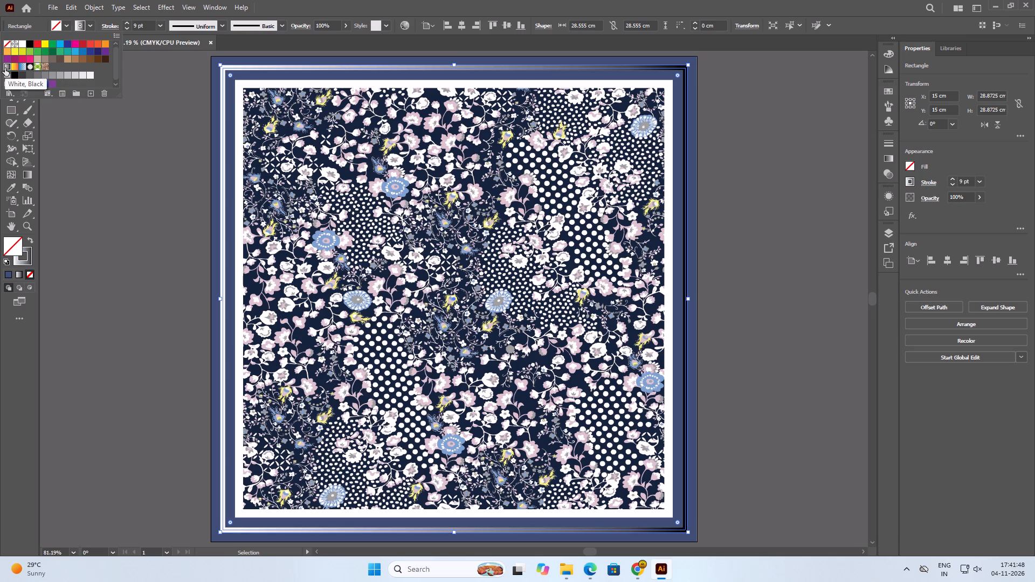
click(45, 129)
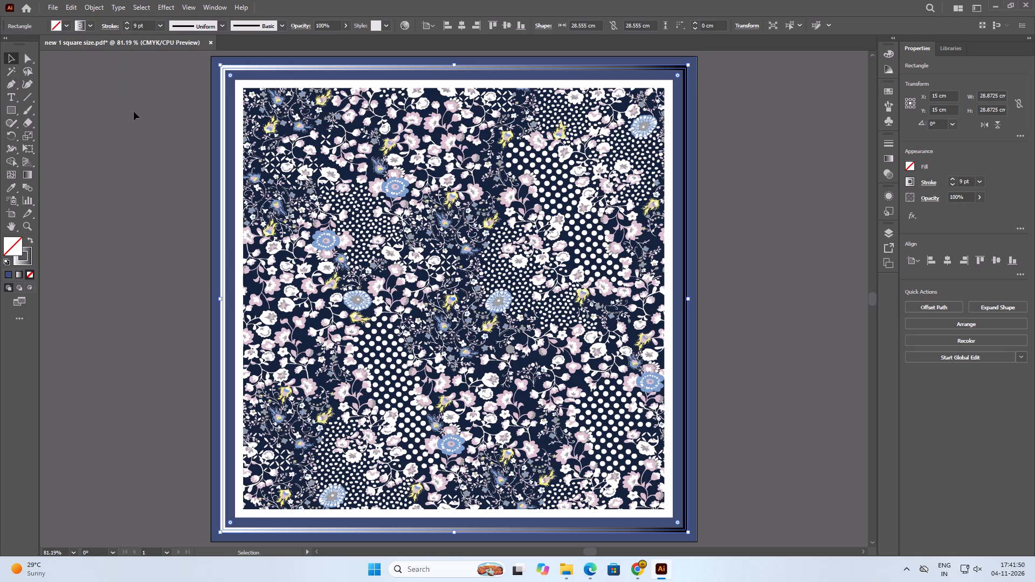
click(85, 70)
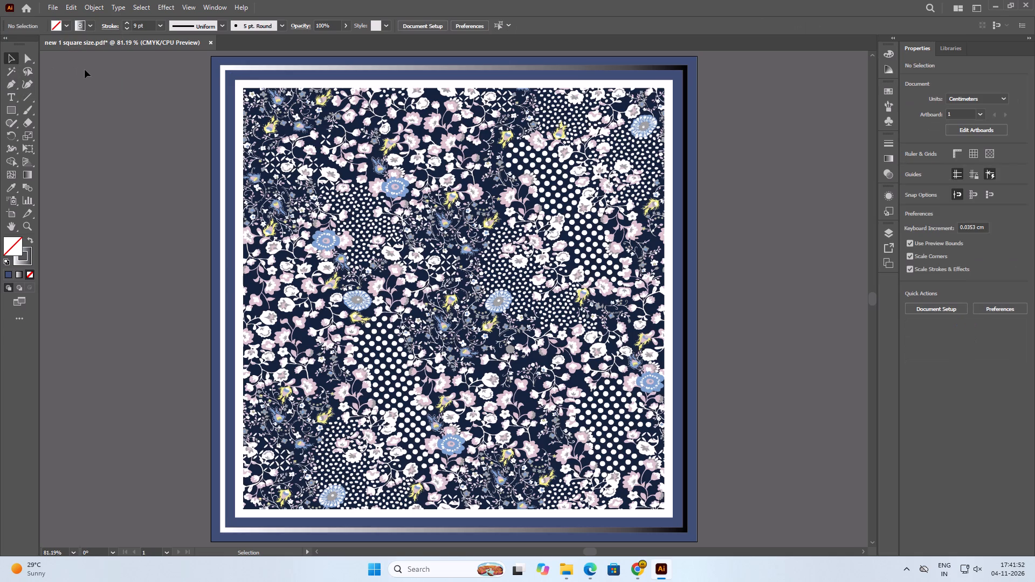
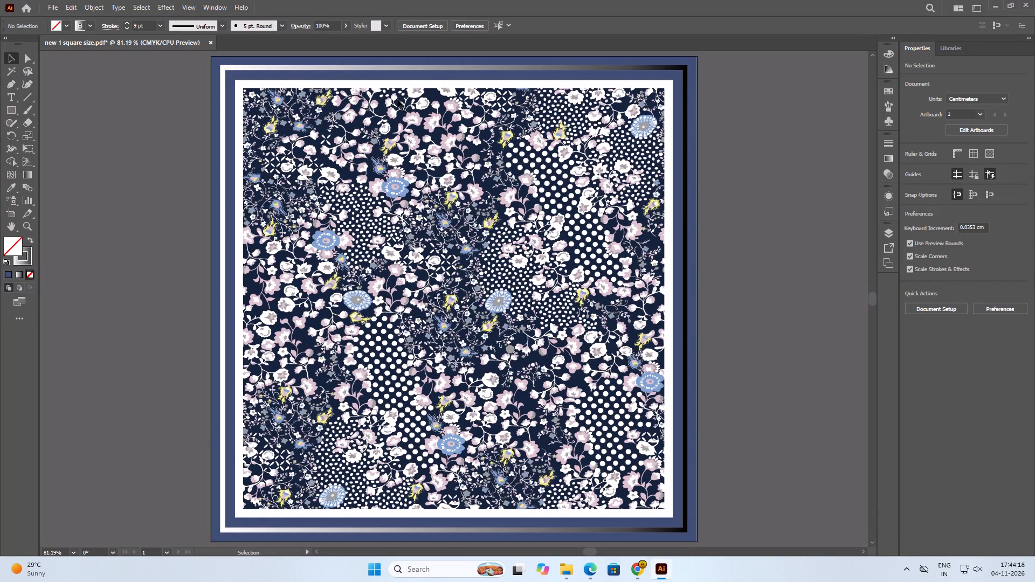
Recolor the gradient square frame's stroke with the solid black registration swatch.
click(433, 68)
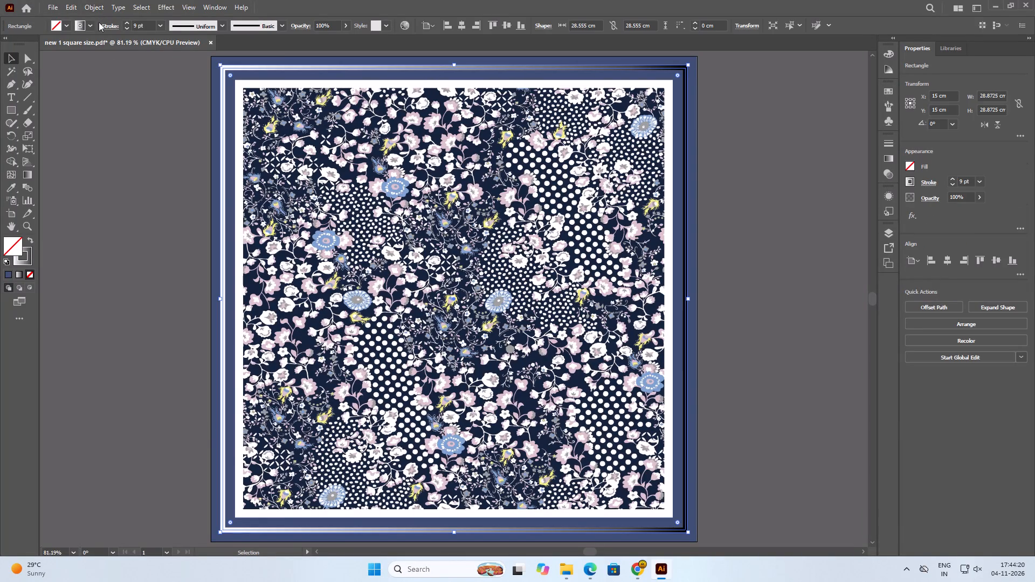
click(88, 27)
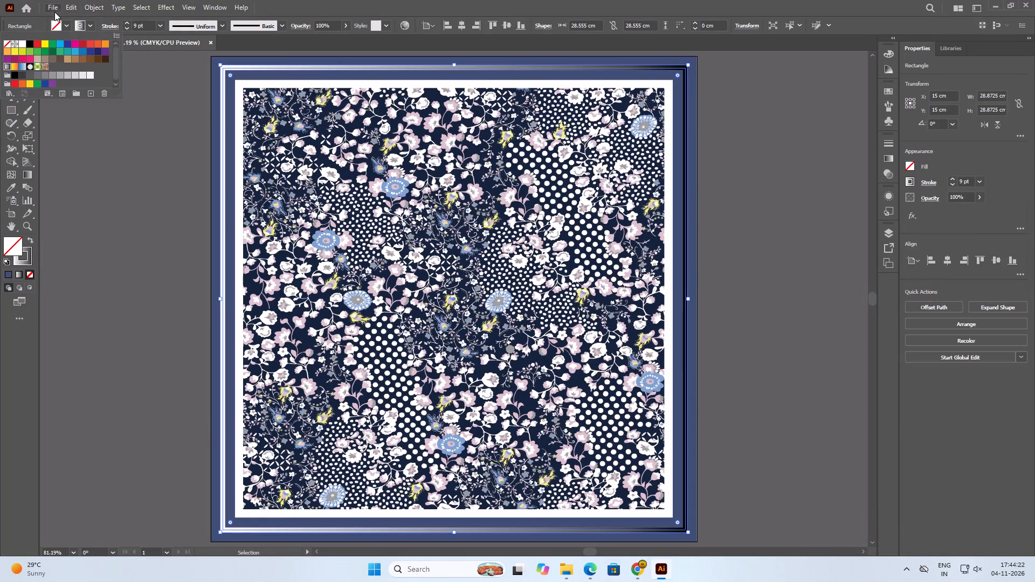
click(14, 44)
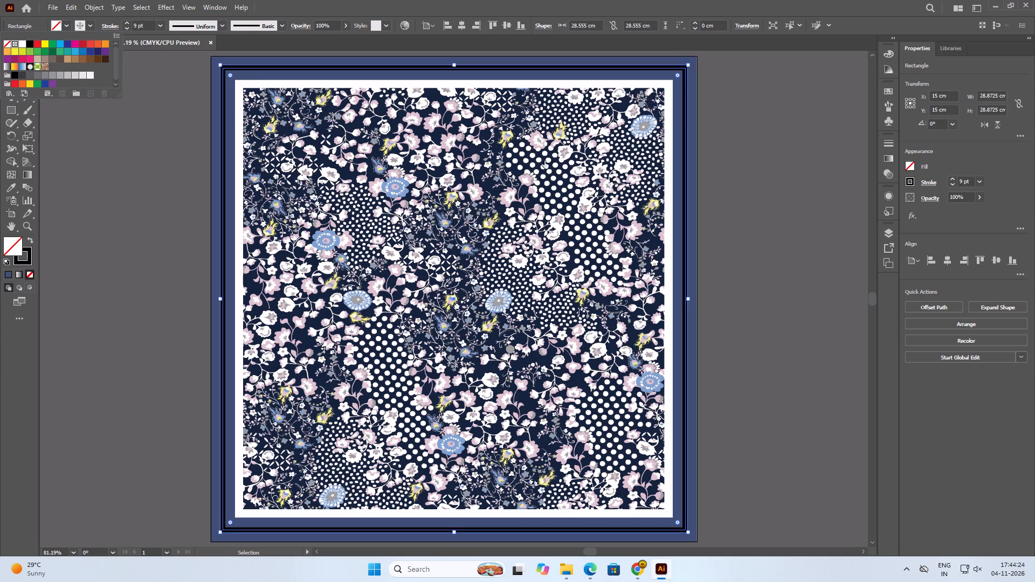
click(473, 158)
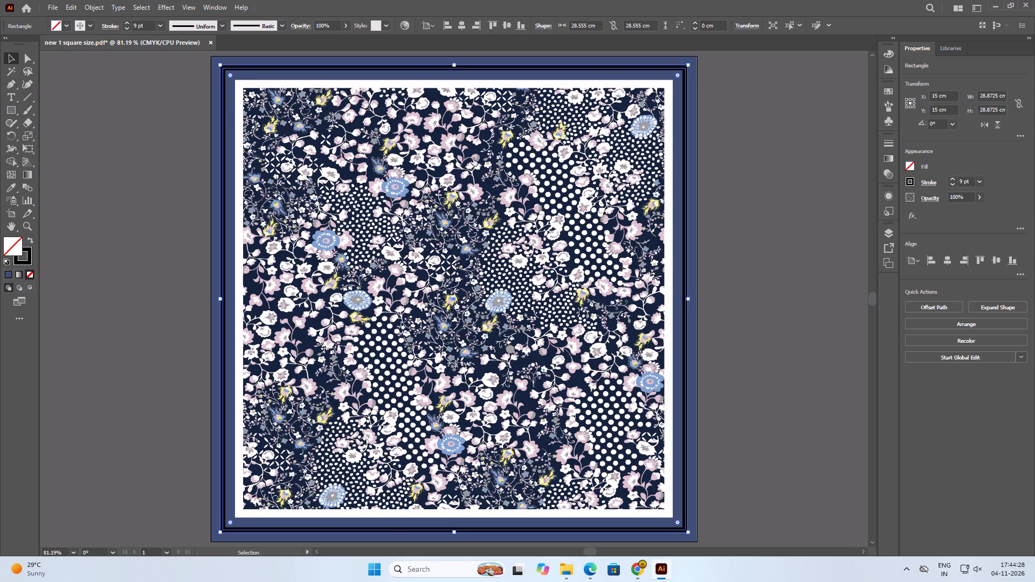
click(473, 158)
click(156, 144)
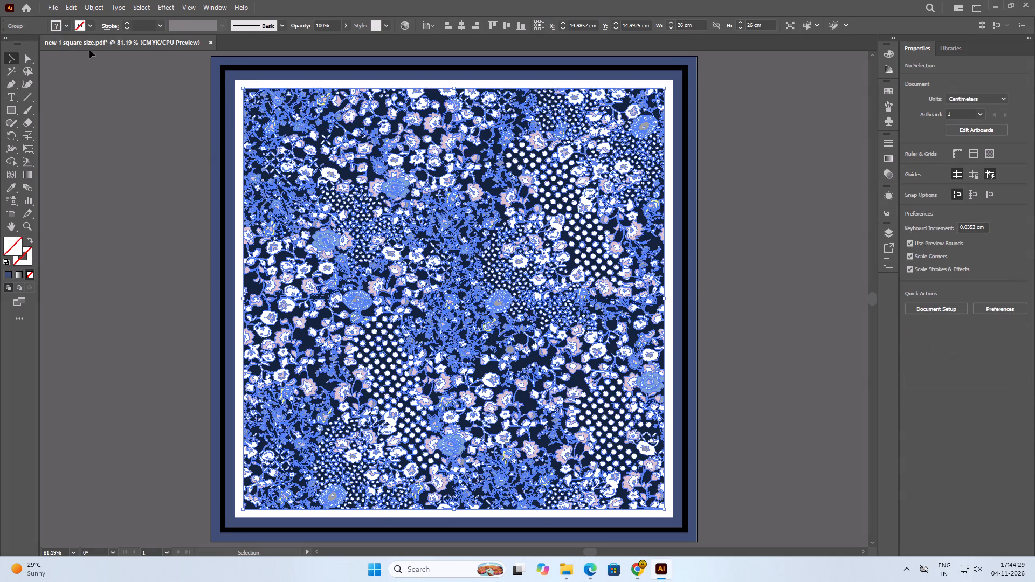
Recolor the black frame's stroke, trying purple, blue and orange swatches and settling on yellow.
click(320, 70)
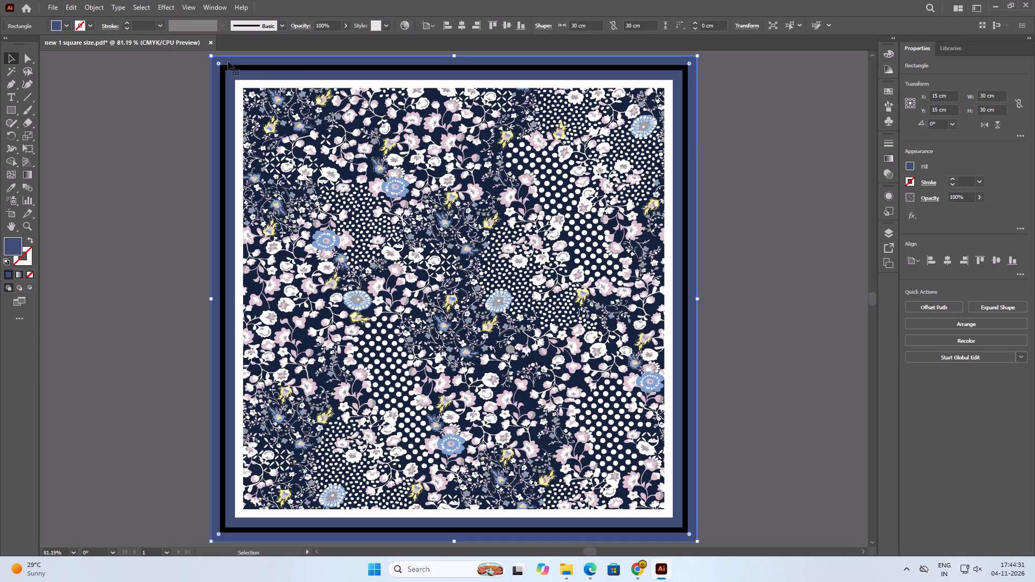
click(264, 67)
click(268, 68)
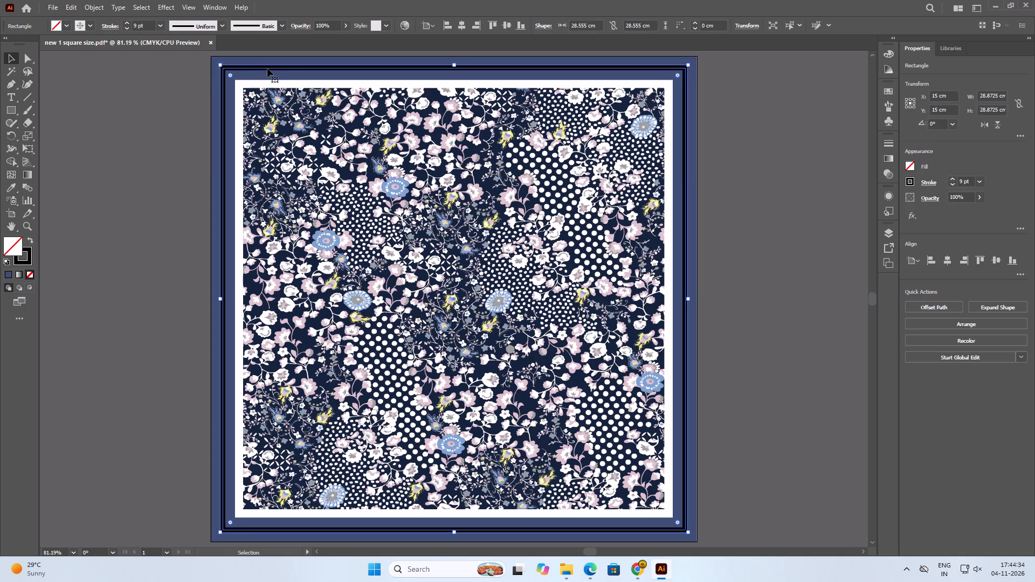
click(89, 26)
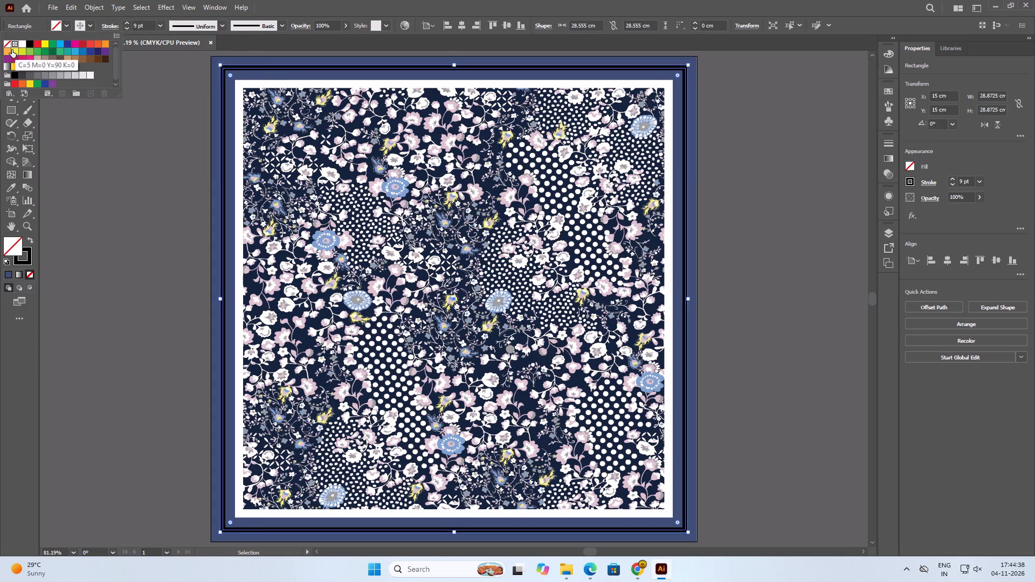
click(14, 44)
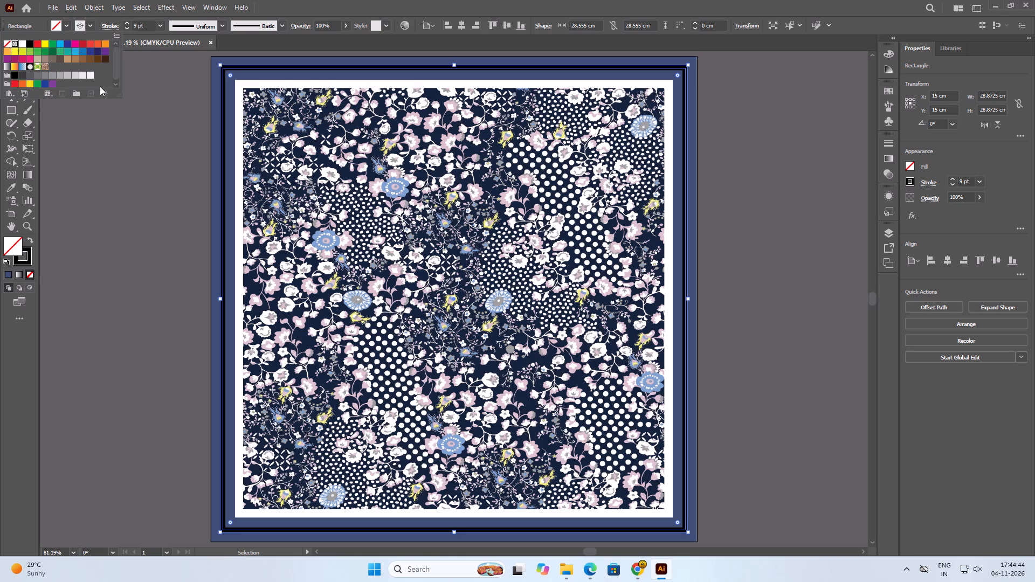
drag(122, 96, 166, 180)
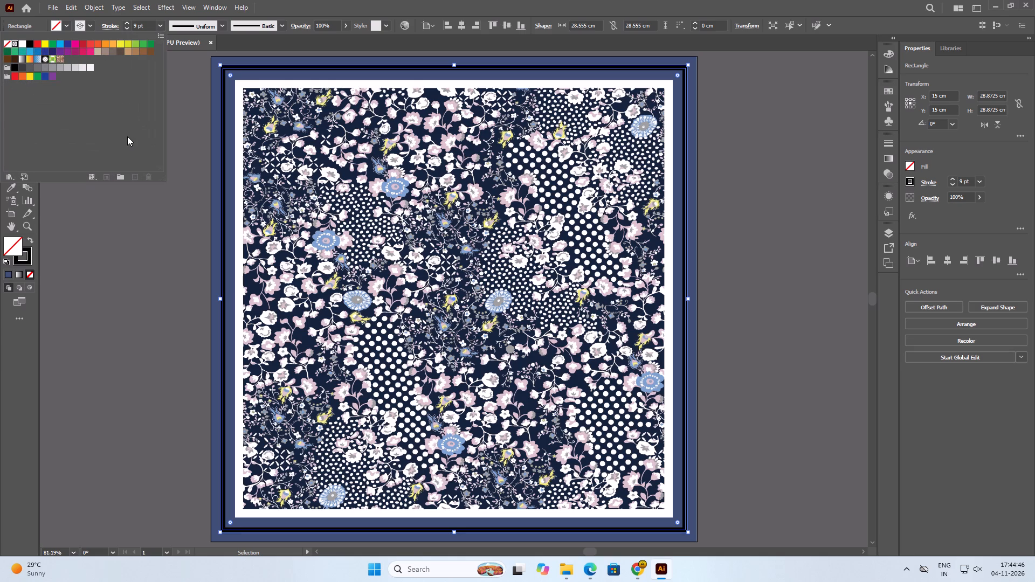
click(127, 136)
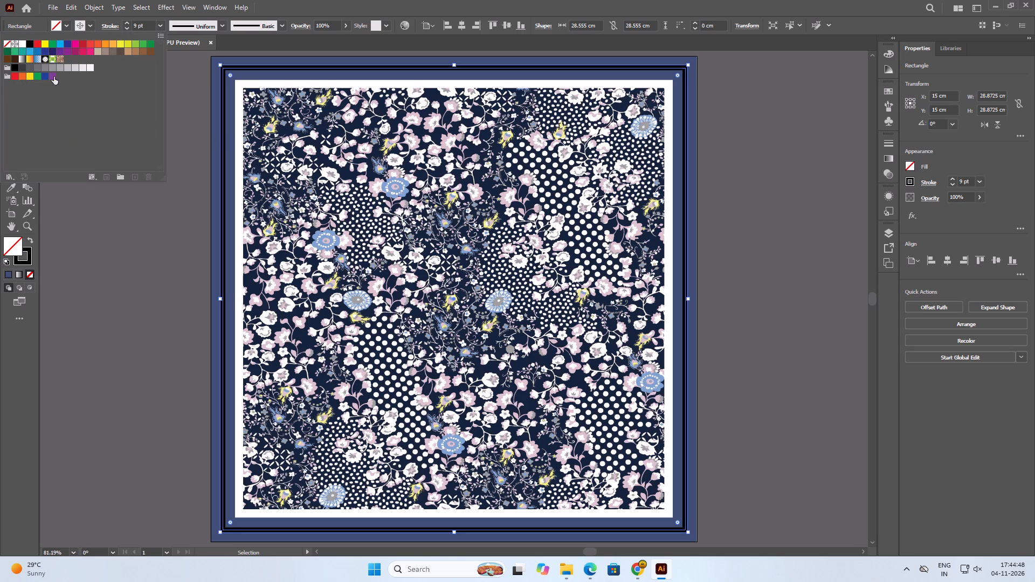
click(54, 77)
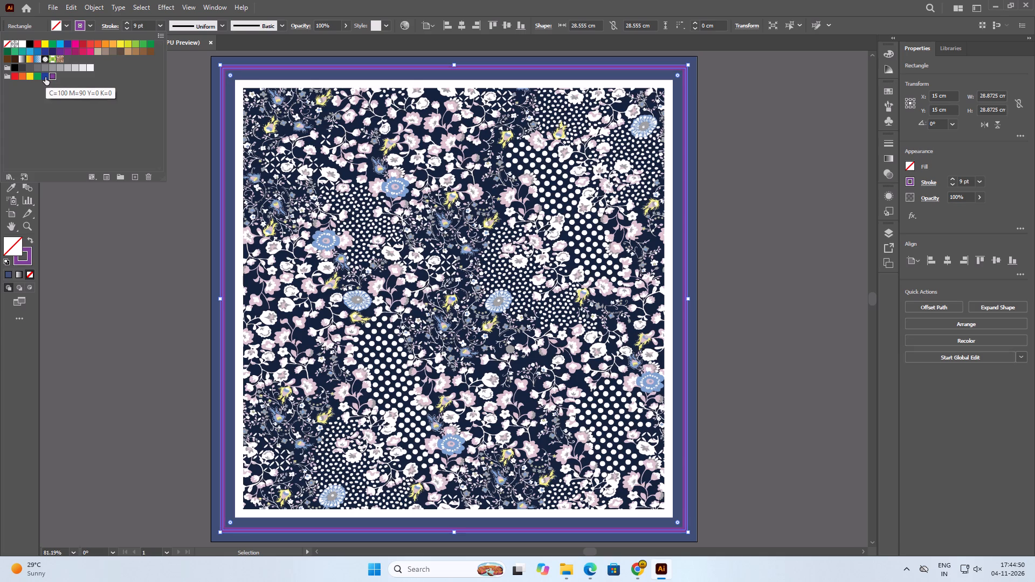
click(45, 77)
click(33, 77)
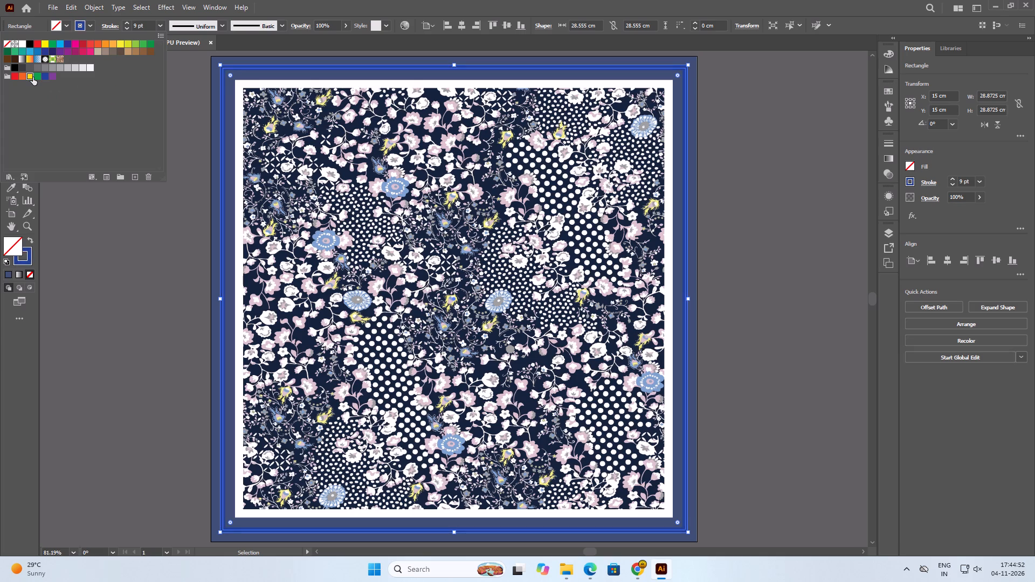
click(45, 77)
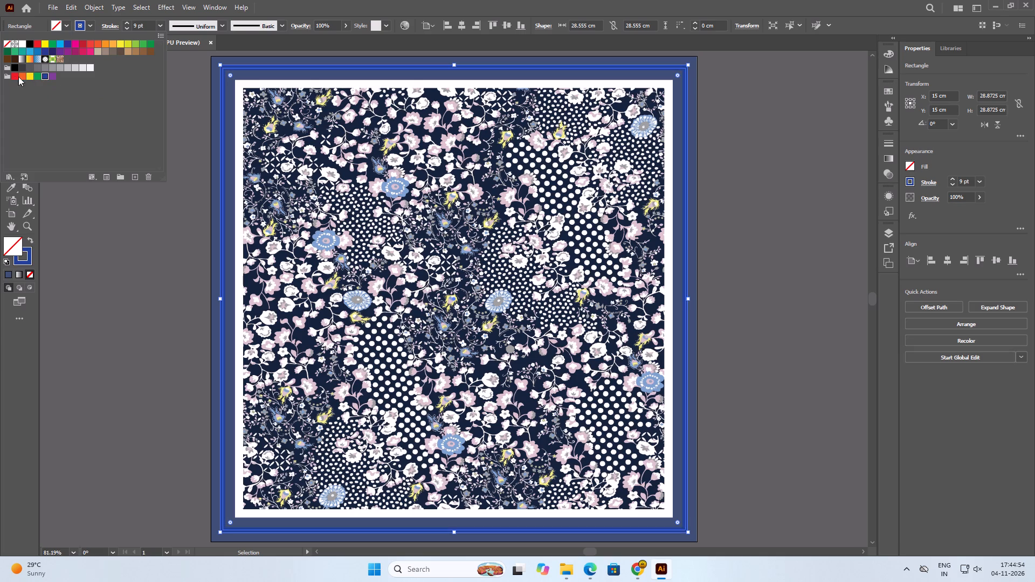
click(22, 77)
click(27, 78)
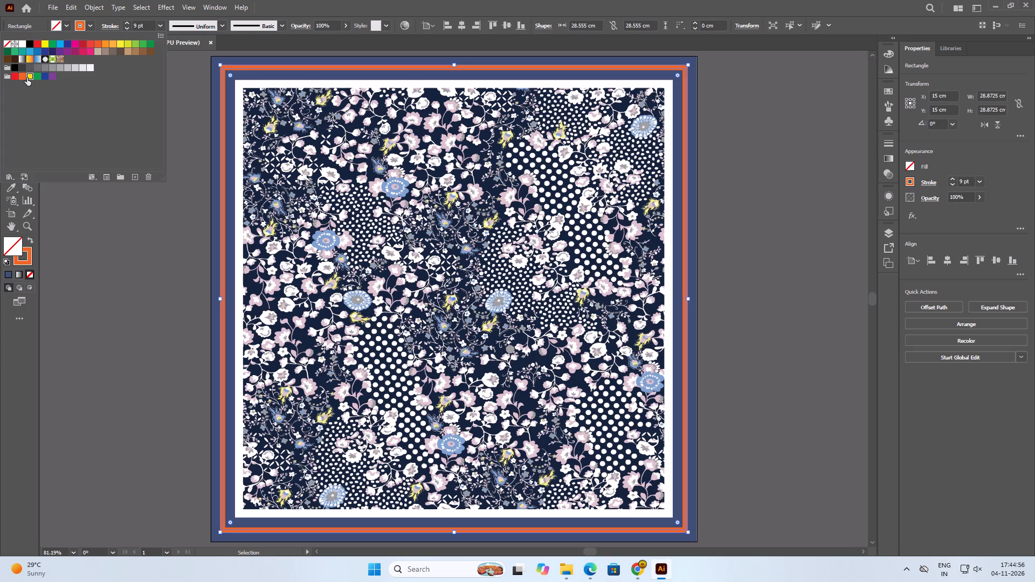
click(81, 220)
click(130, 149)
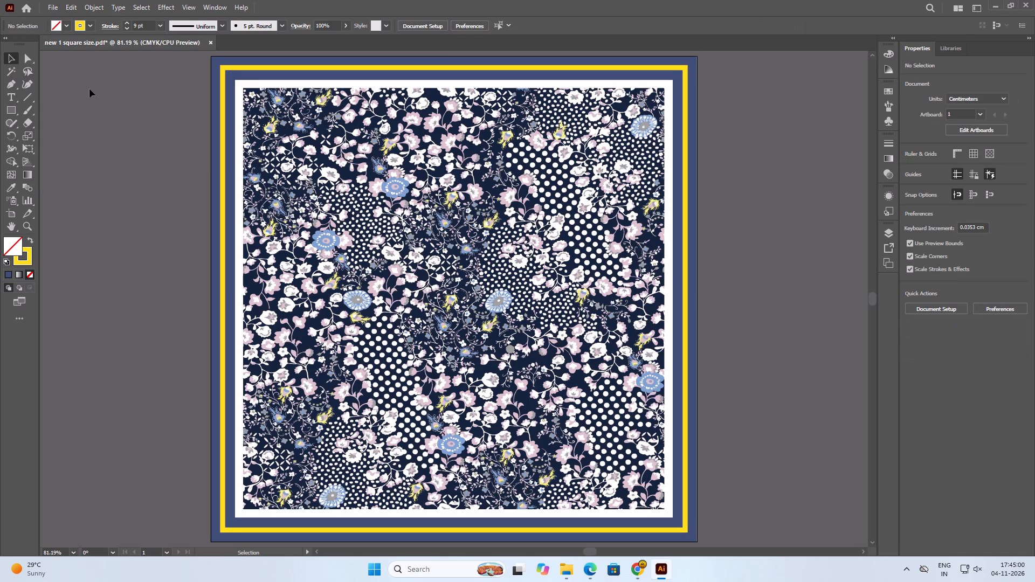
Delete the yellow outlined square frame from the blue border.
click(682, 317)
click(685, 319)
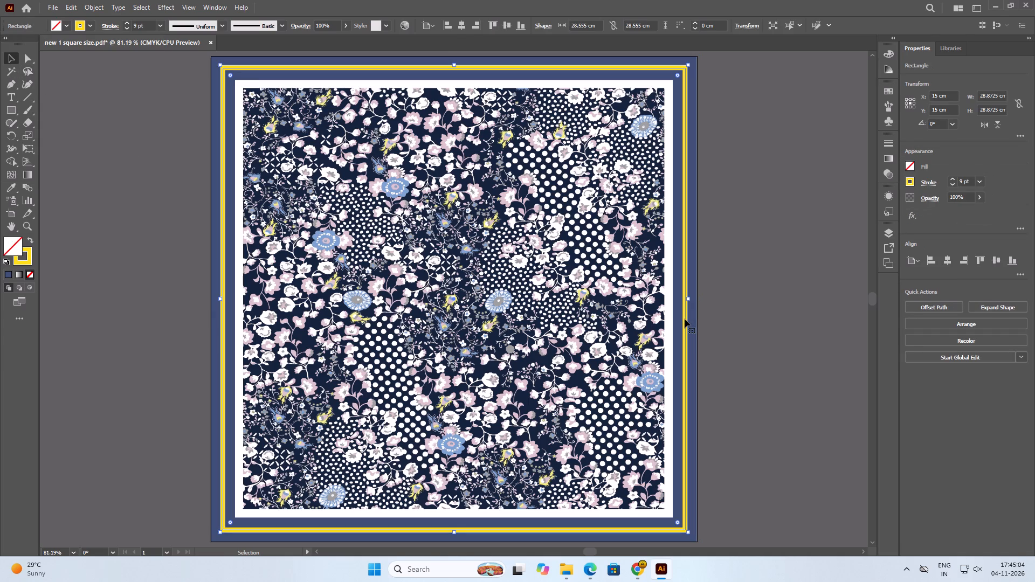
key(Delete)
click(720, 319)
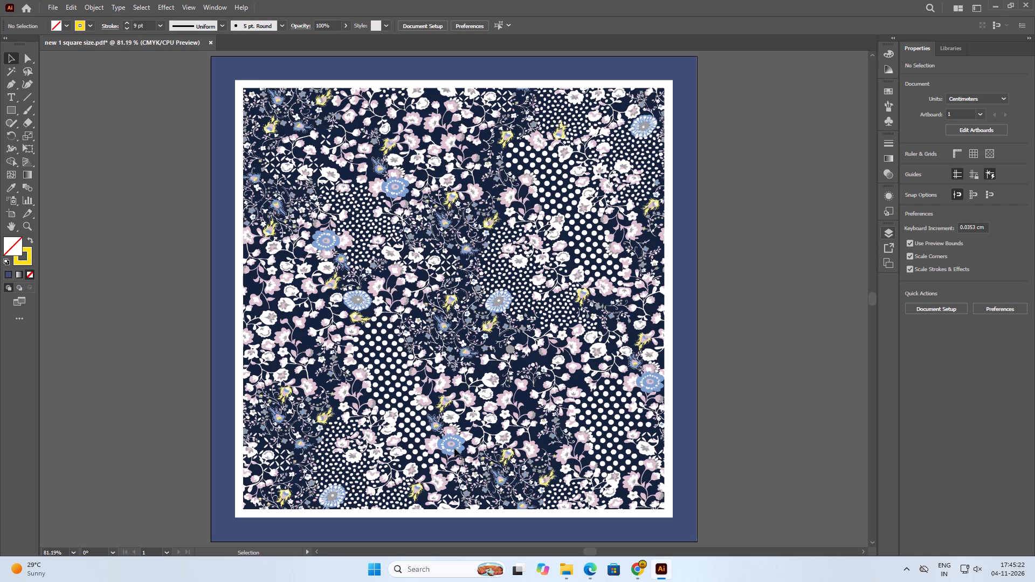
click(730, 320)
Open the new 1 square size PDF from the cad file pdf folder and examine its full page.
click(567, 571)
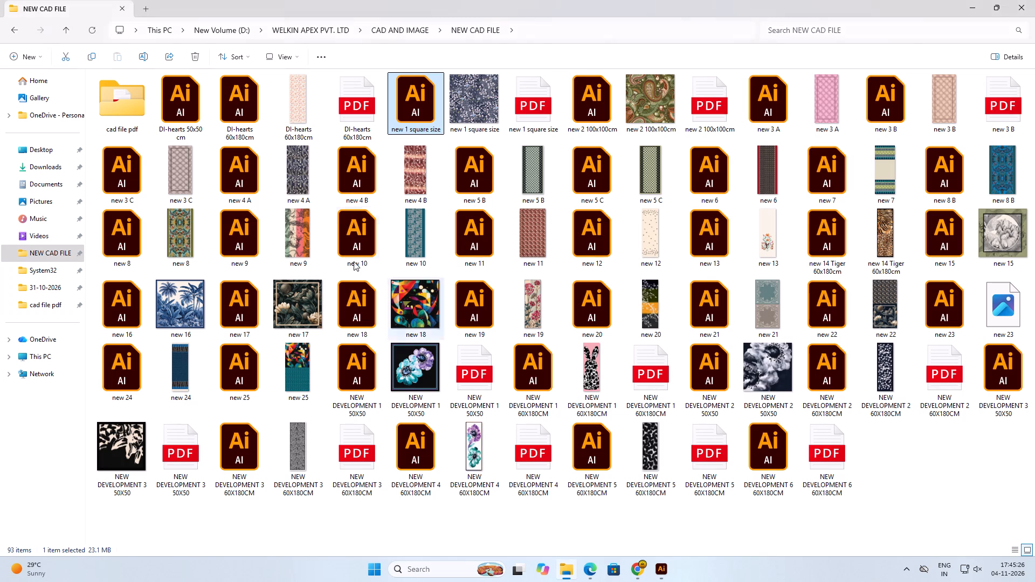
double_click(127, 94)
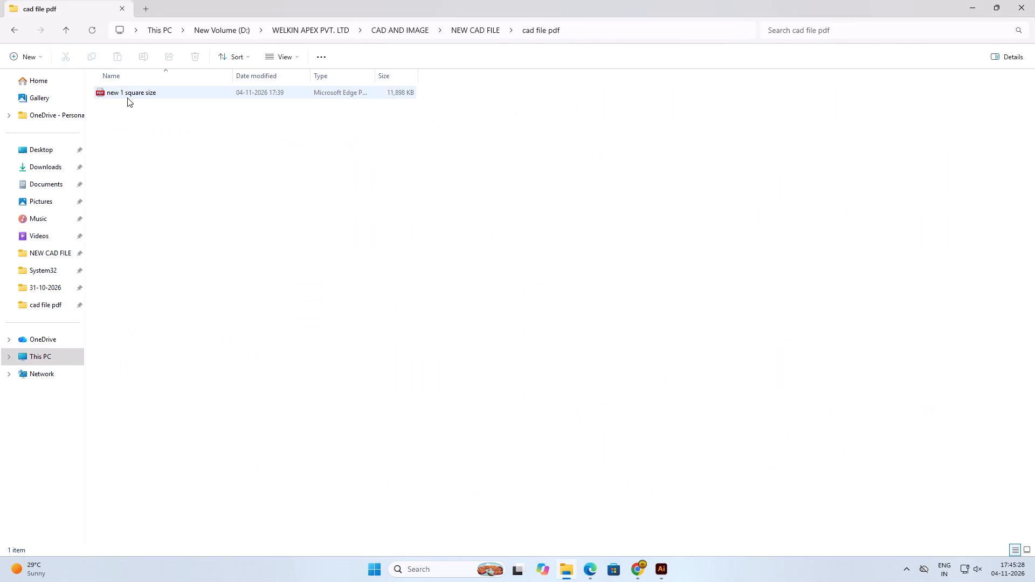
double_click(127, 98)
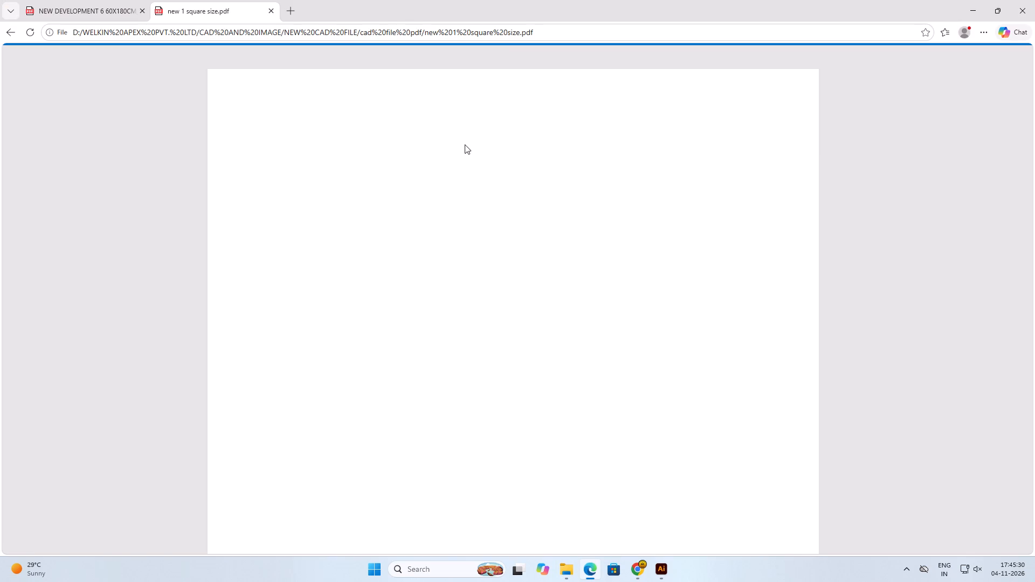
scroll(465, 144, down, 7)
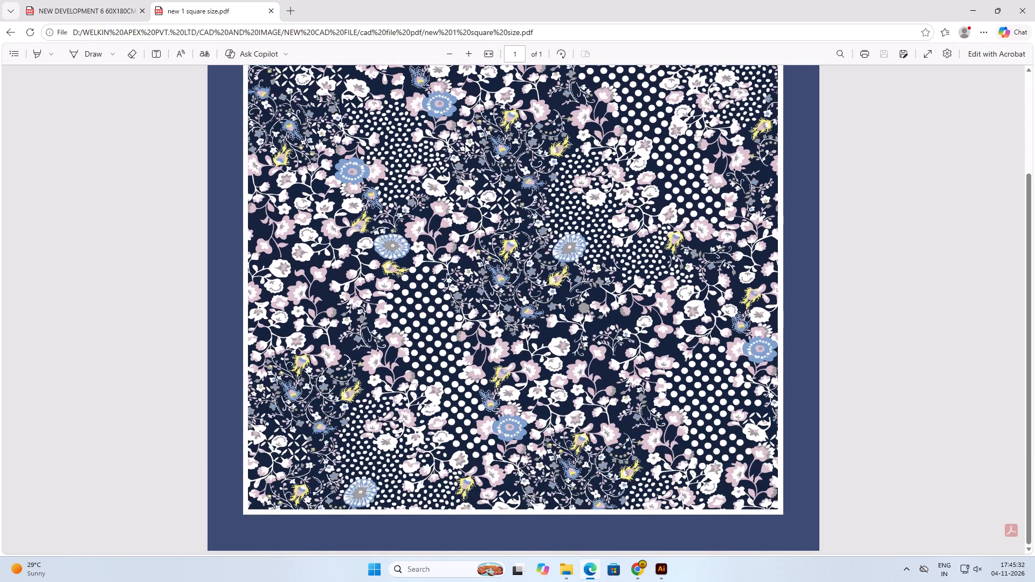
scroll(465, 144, up, 8)
click(1034, 0)
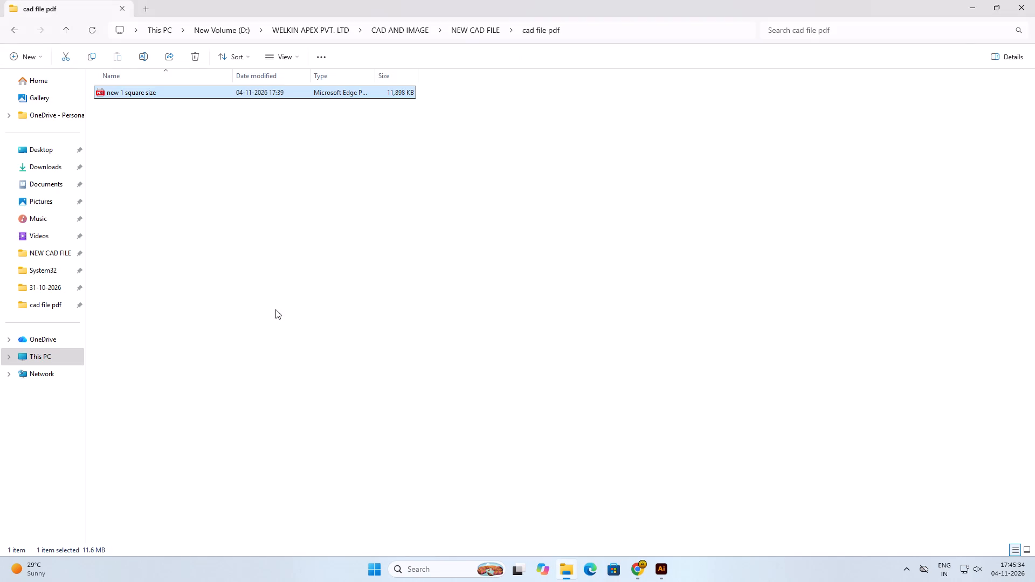
Close new 1 square size.pdf in Illustrator, saving the changes.
click(670, 572)
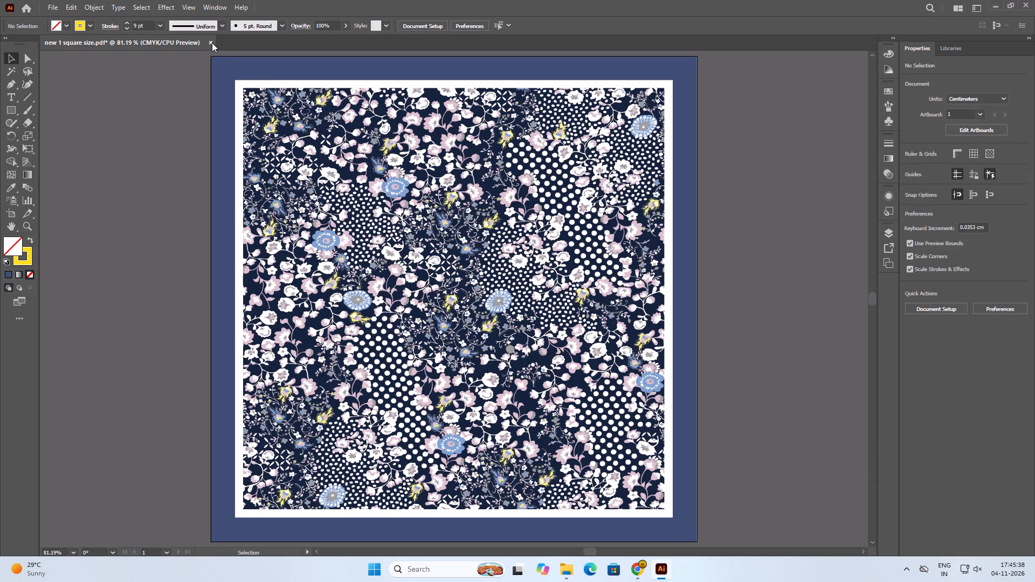
click(209, 43)
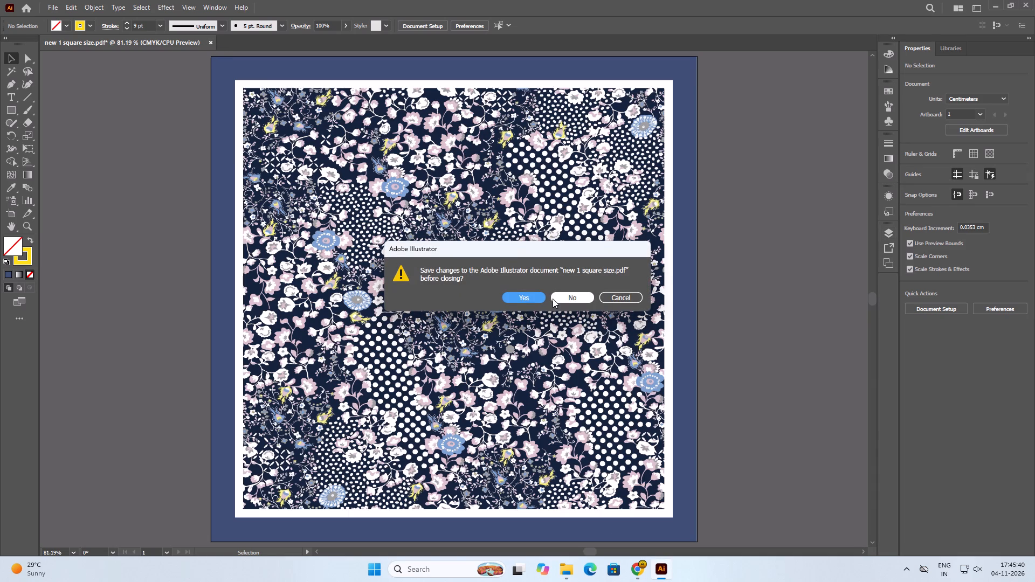
click(510, 299)
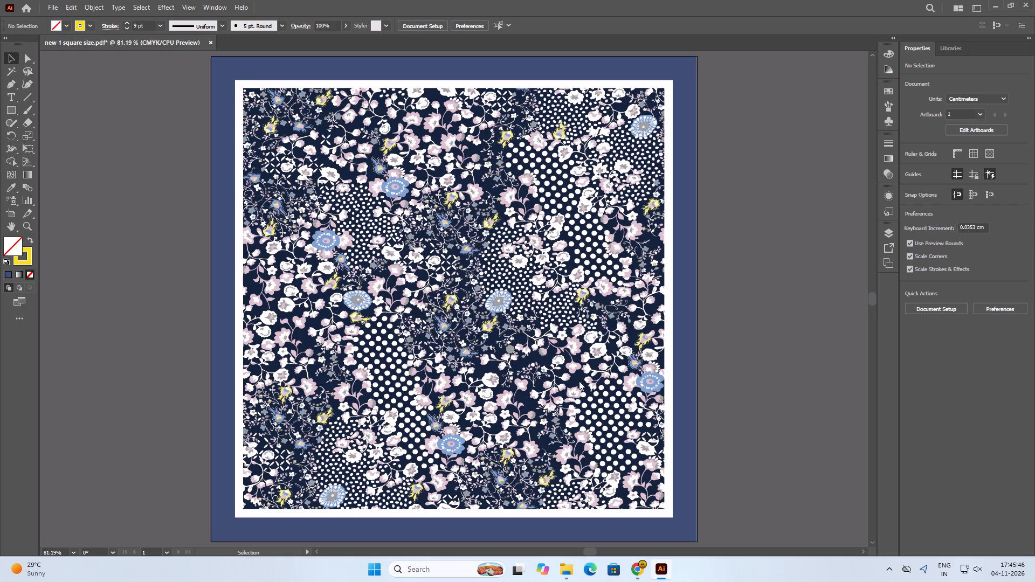
In File Explorer, delete the new 1 square size PDF from the NEW CAD FILE folder.
click(637, 569)
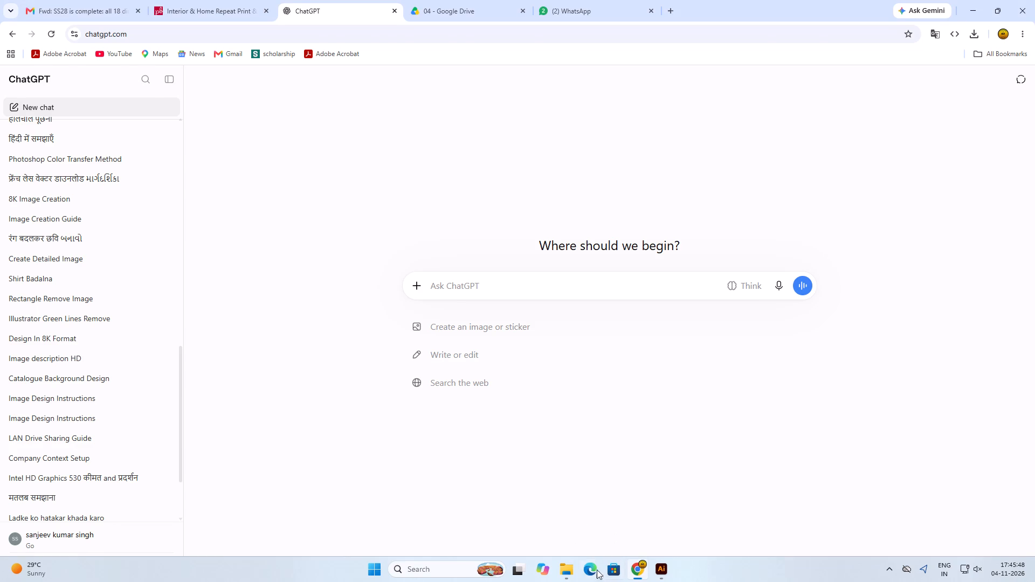
click(571, 570)
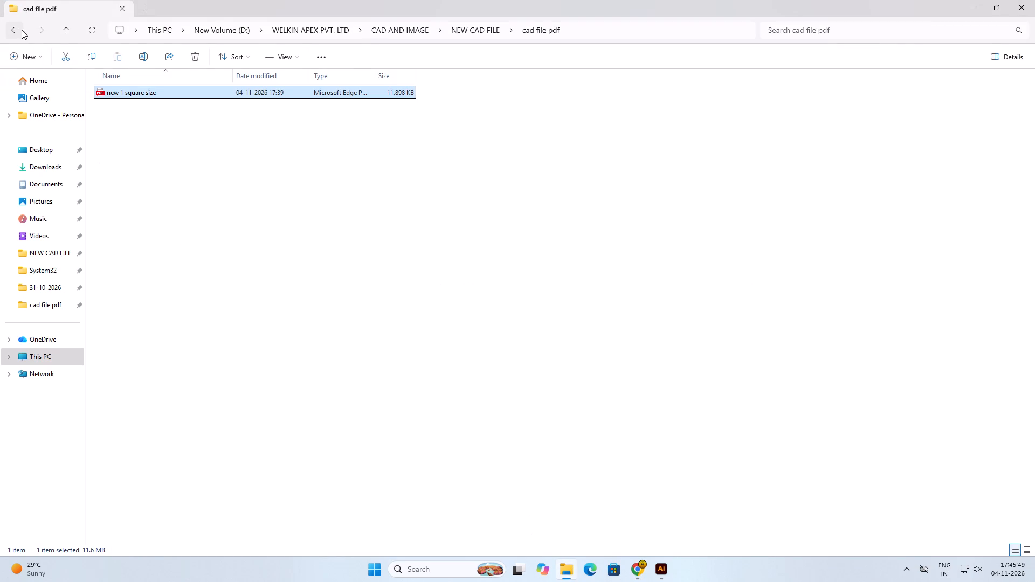
click(22, 30)
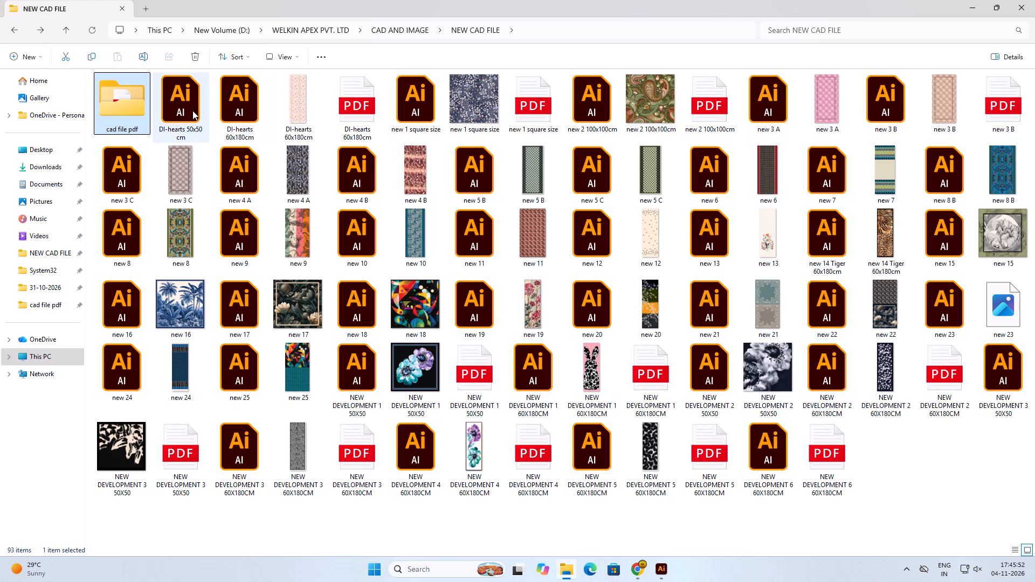
click(417, 102)
click(508, 101)
click(471, 103)
click(539, 105)
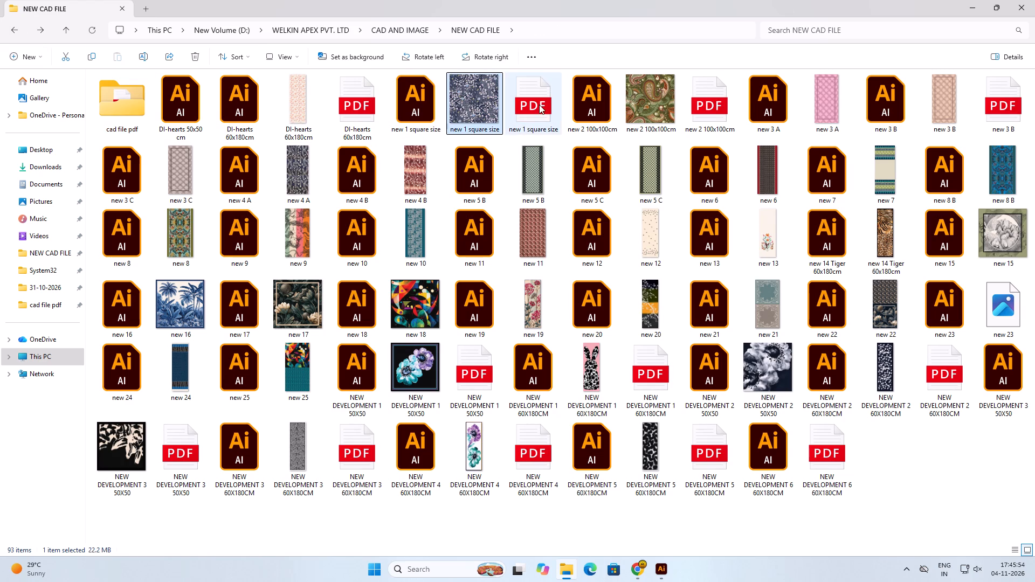
click(579, 100)
click(545, 105)
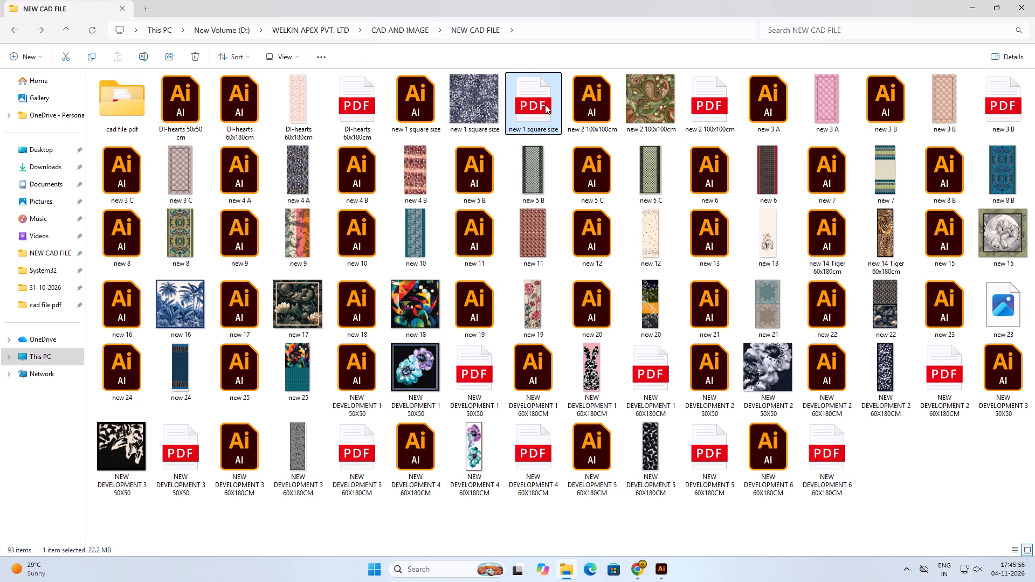
key(Delete)
Open the new 2 100x100cm Illustrator file and select its paisley artwork.
click(545, 105)
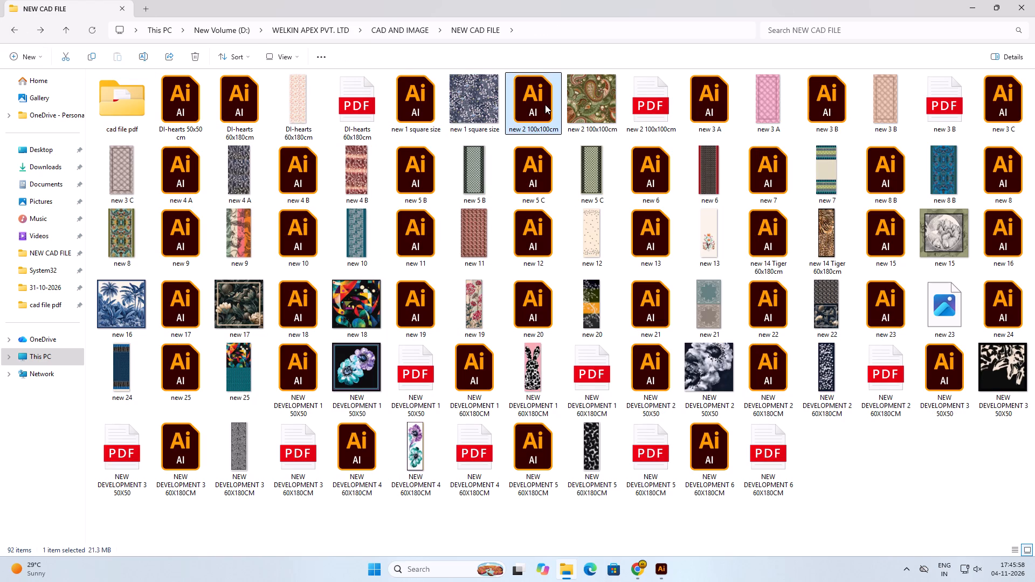
double_click(545, 105)
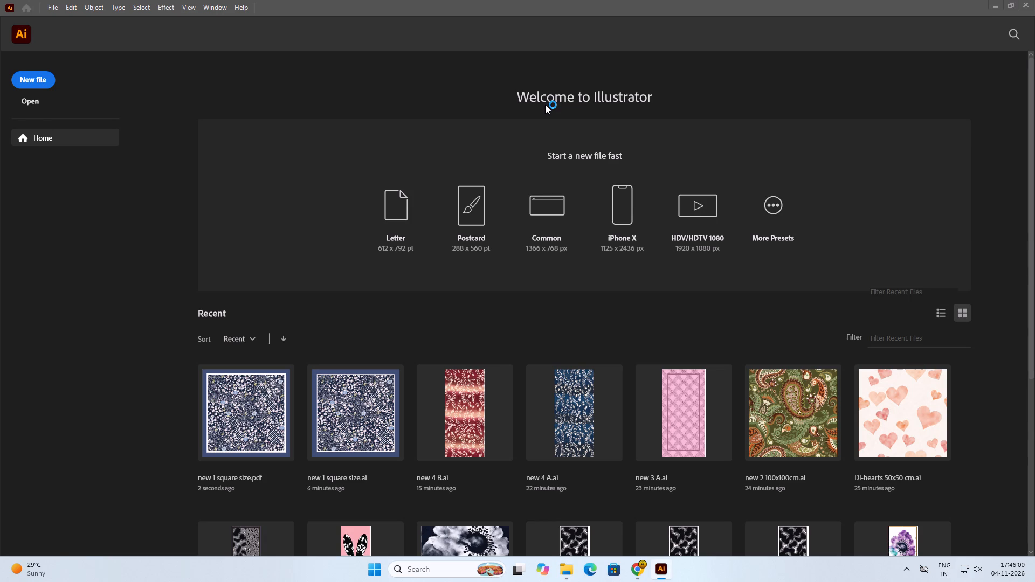
click(349, 117)
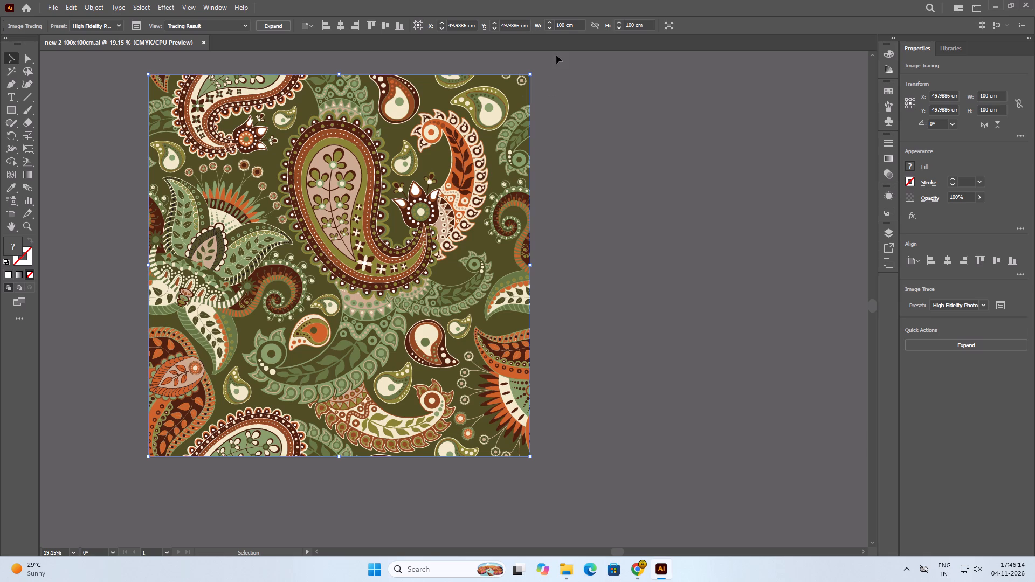
Deselect the paisley artwork and close Illustrator with the new 2 100x100cm document.
click(652, 89)
click(1024, 0)
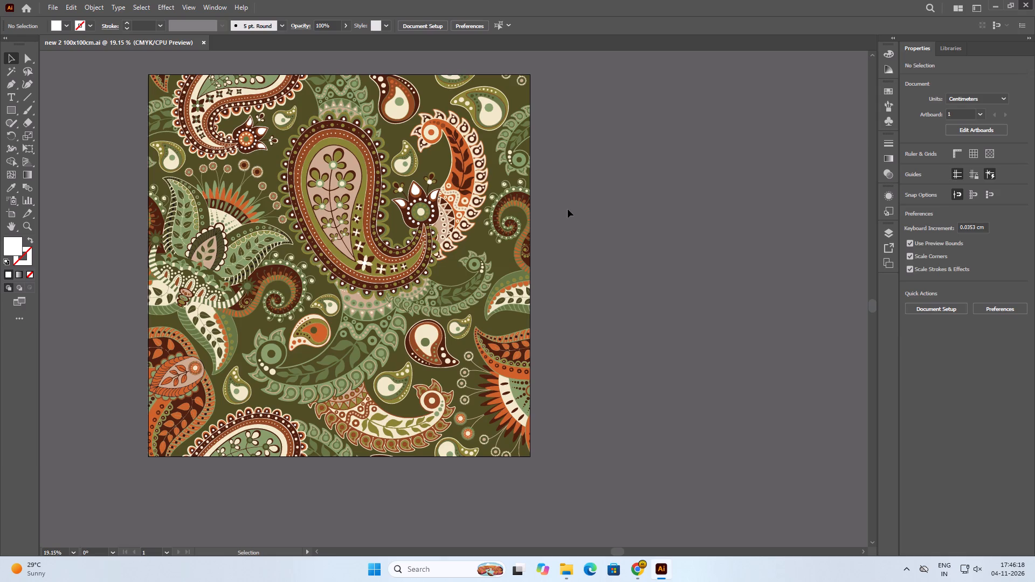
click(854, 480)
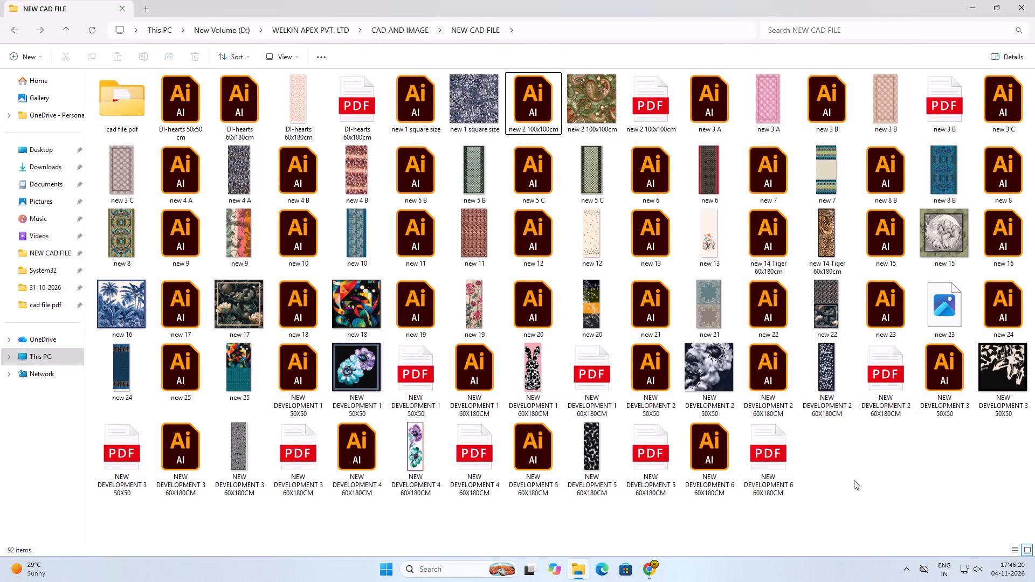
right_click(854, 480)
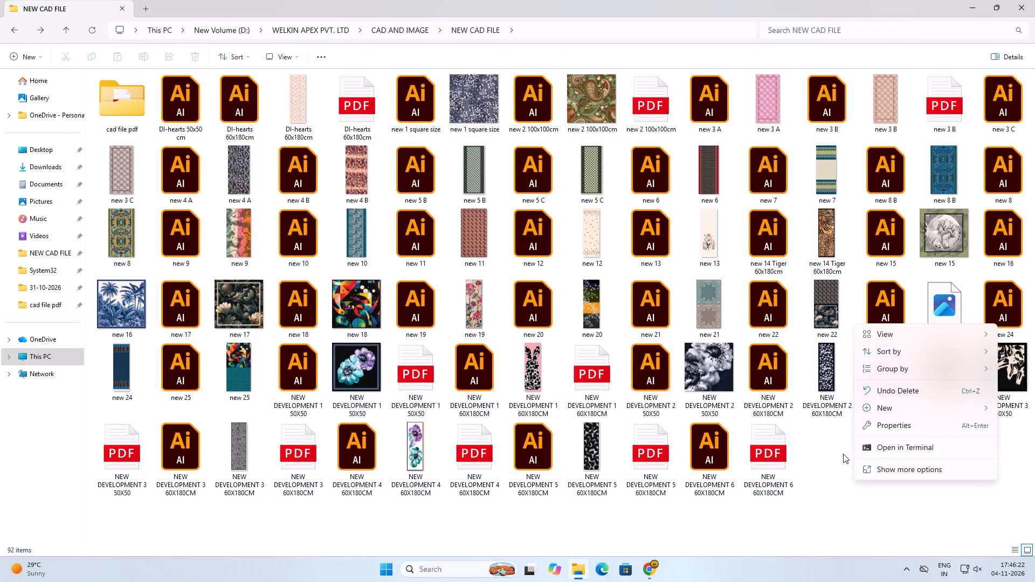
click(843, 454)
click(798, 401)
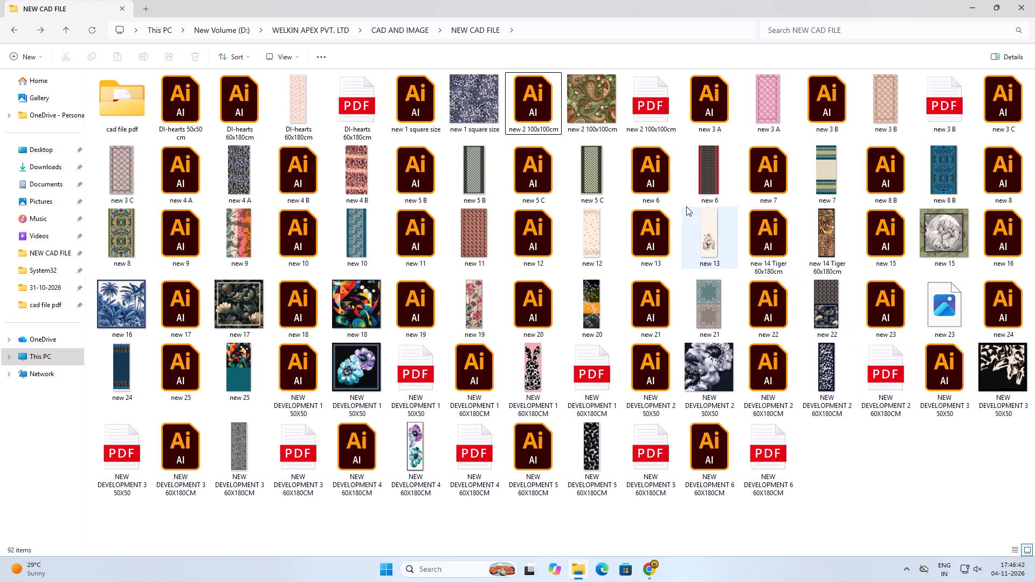
Open the new 3 A Illustrator file from the NEW CAD FILE folder and bring its pink patterned artwork into view.
click(716, 118)
triple_click(716, 118)
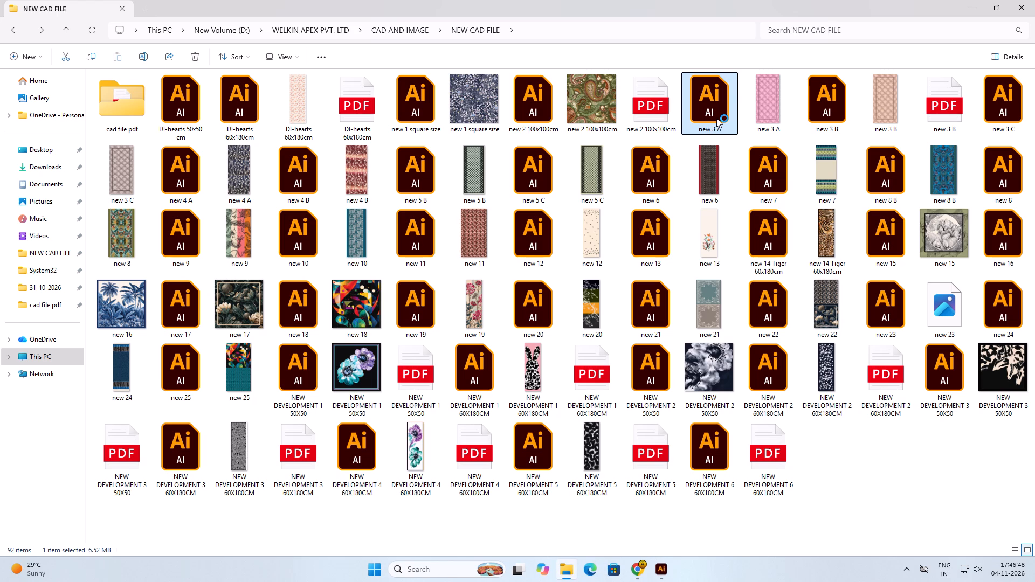
click(663, 567)
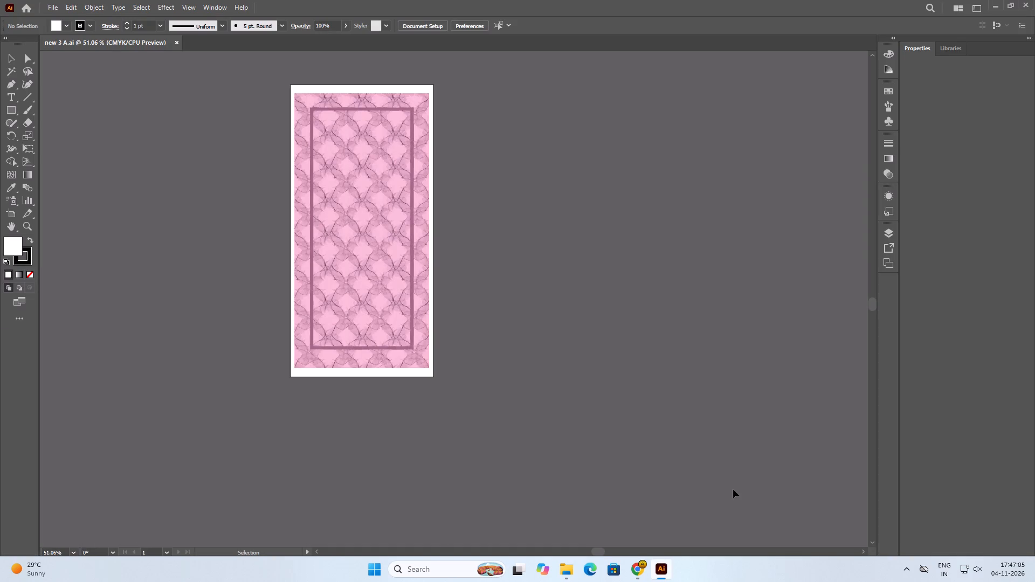
click(624, 310)
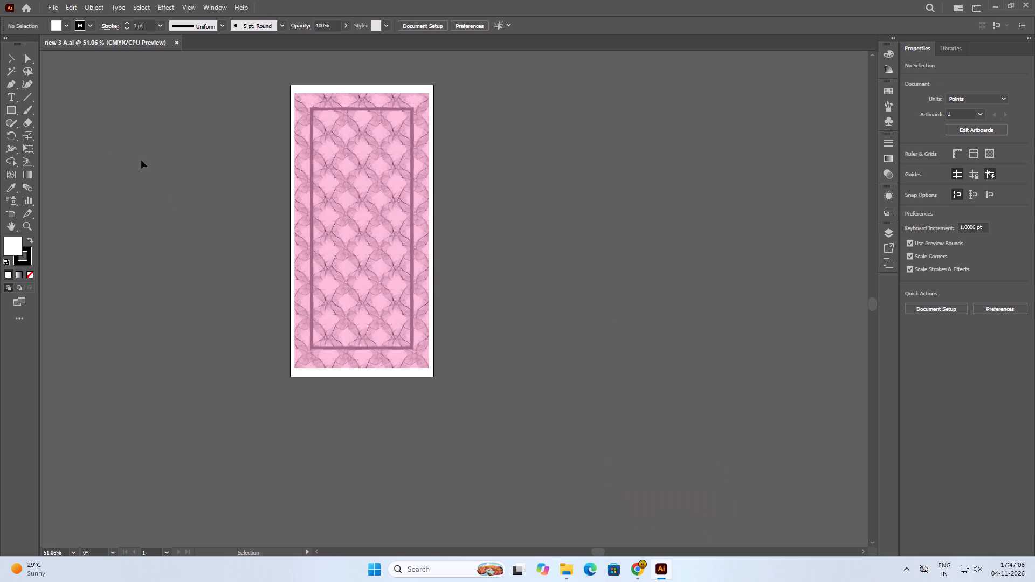
click(299, 91)
click(309, 100)
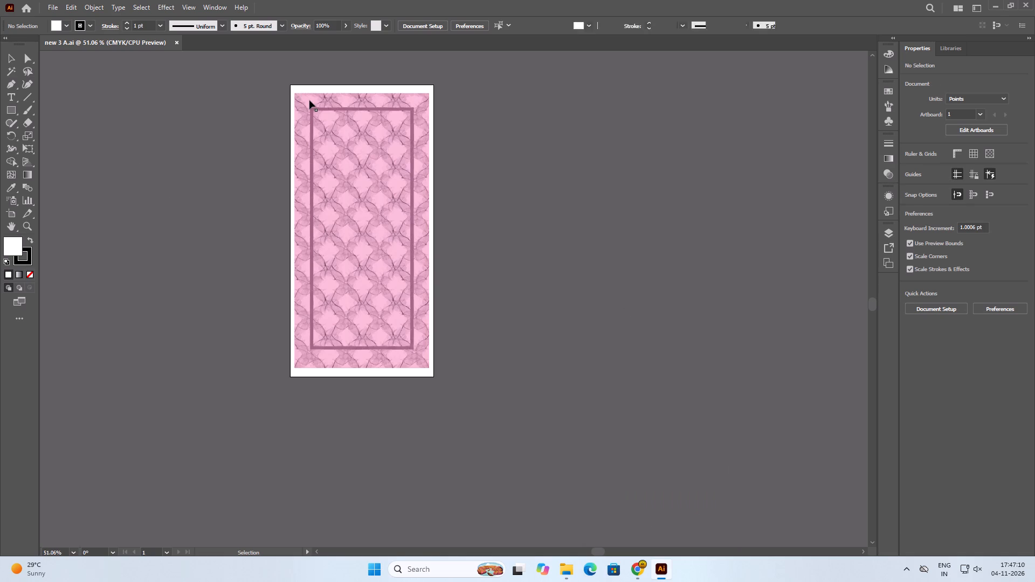
click(493, 142)
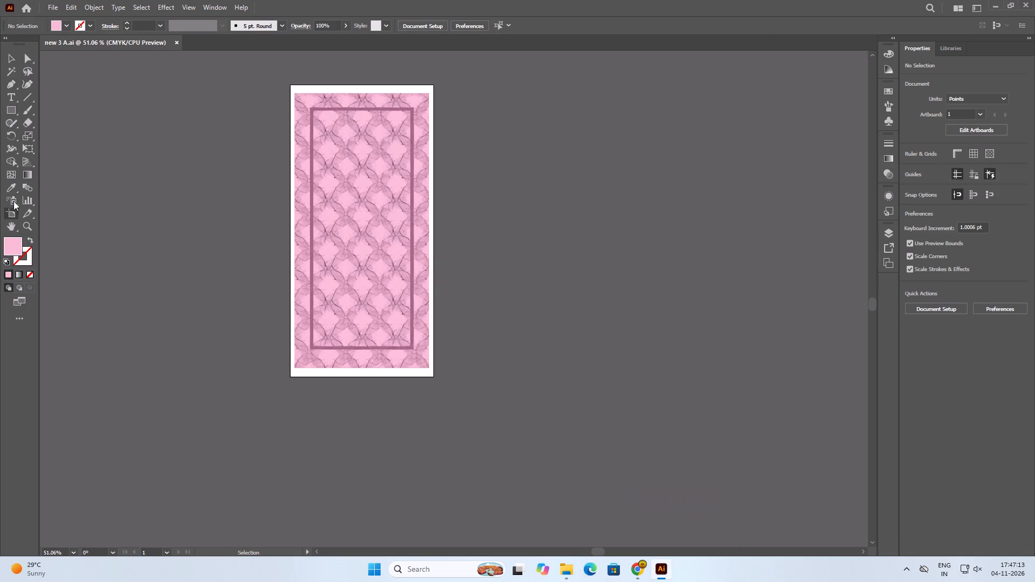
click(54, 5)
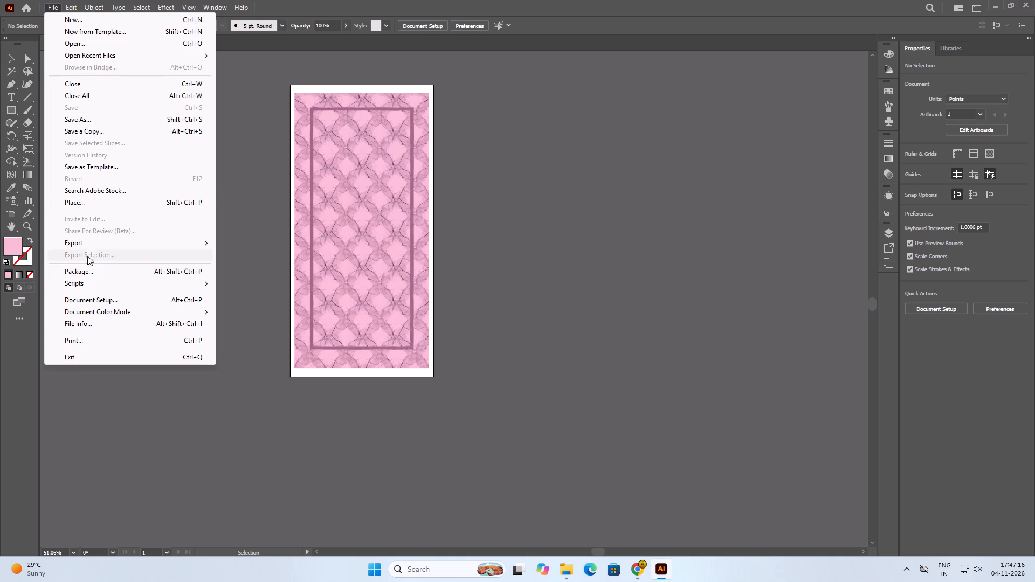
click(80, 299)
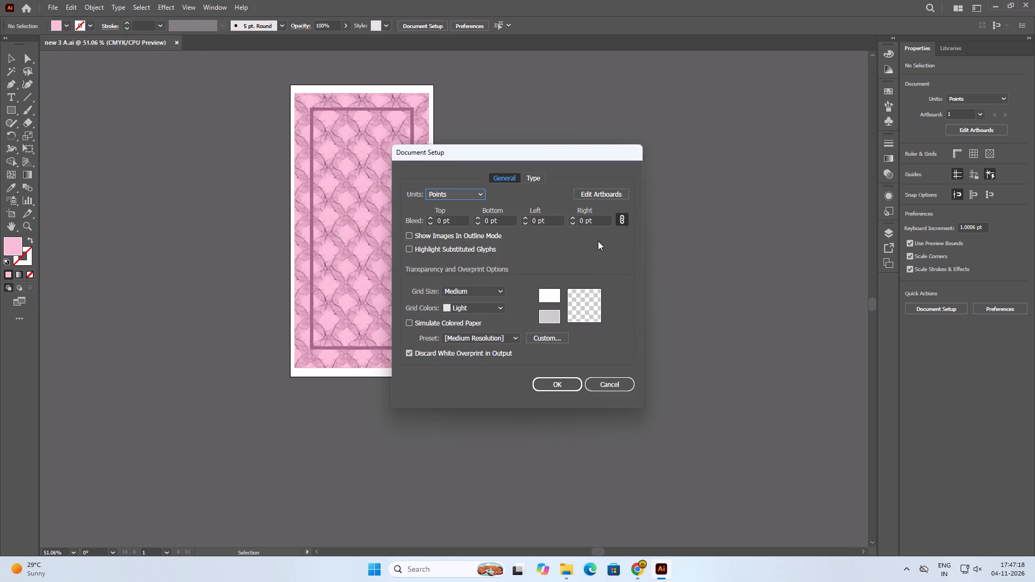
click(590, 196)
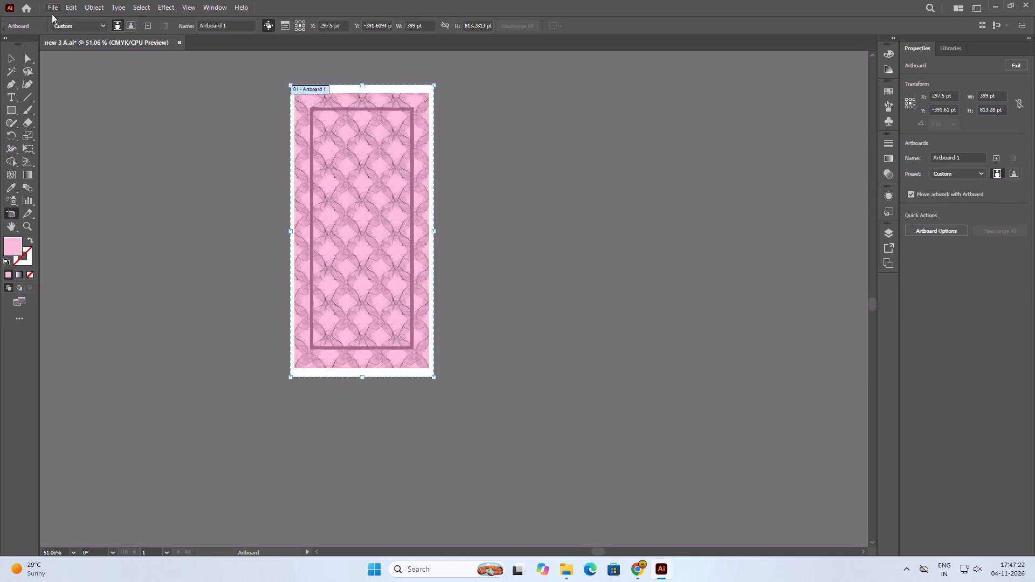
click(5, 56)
Change the new 3 A document's units to centimetres.
click(50, 0)
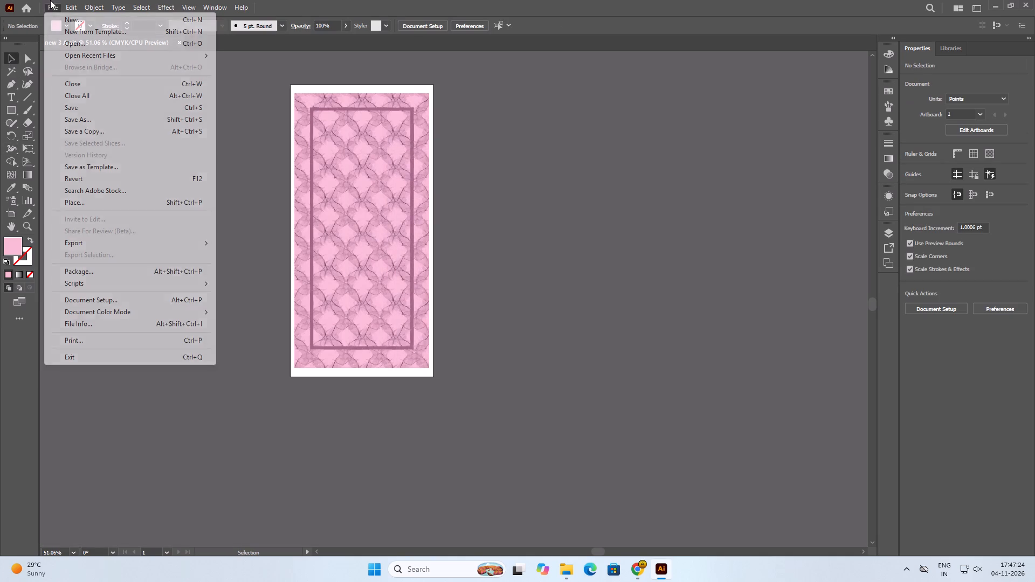
click(86, 303)
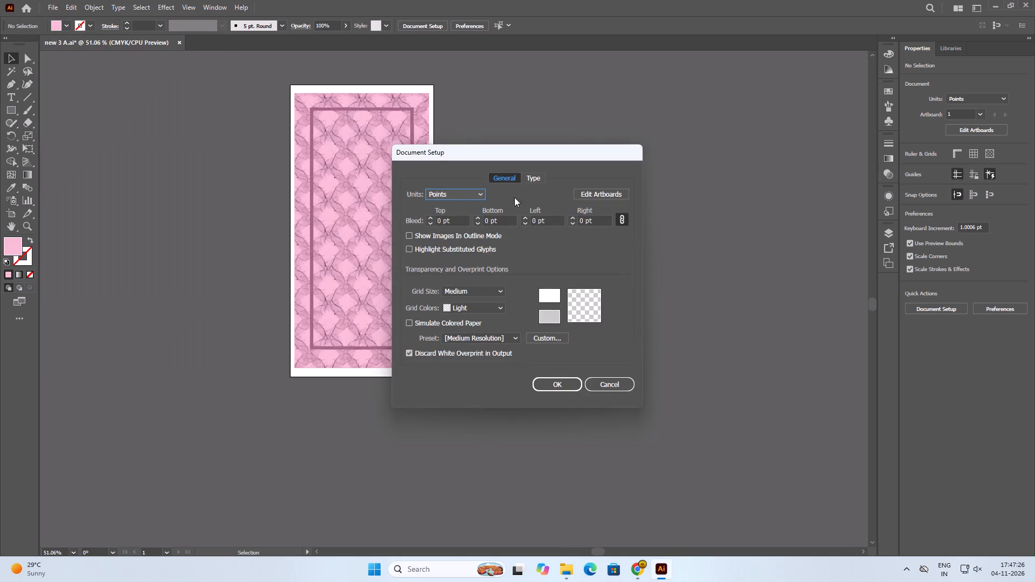
click(452, 191)
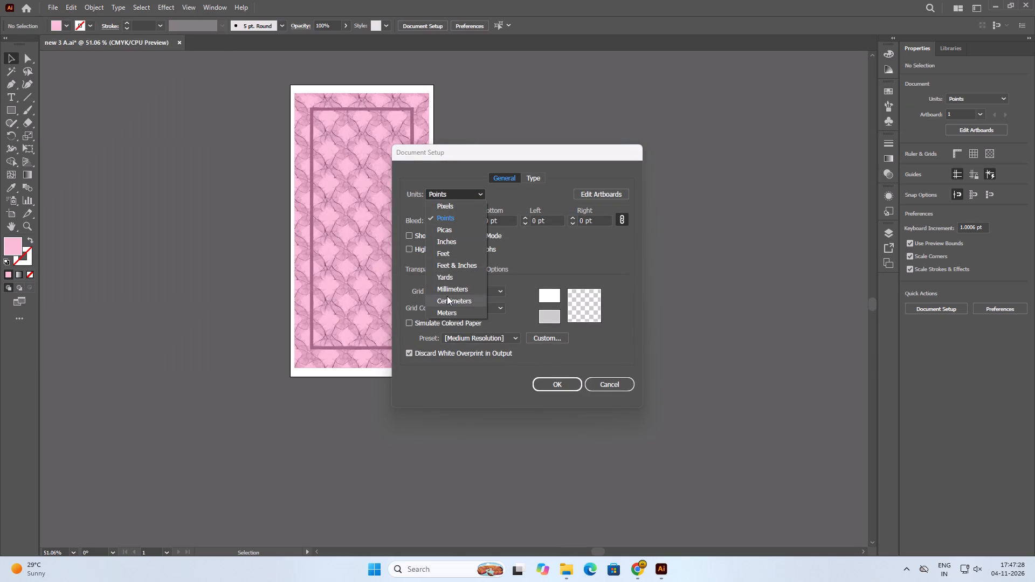
click(447, 296)
click(567, 382)
click(584, 297)
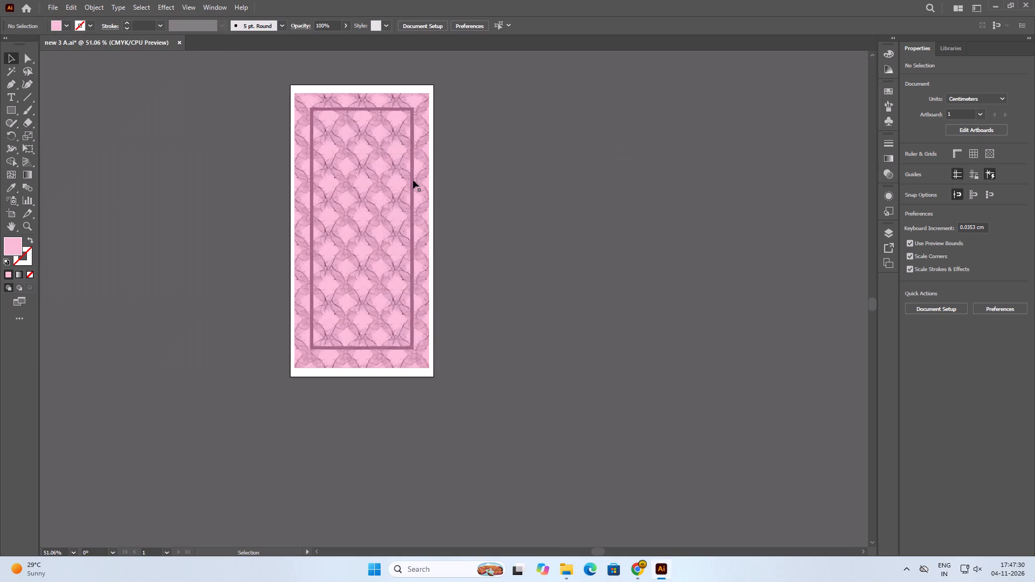
Resize Artboard 1 of new 3 A to 60 cm wide and 120 cm high.
click(8, 212)
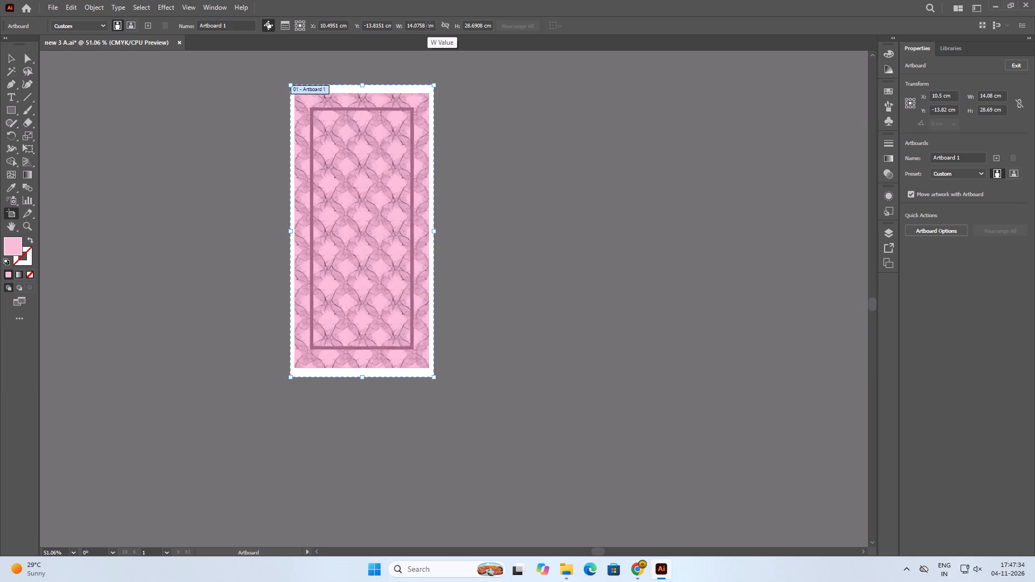
drag(425, 26, 403, 26)
text(60)
key(Tab)
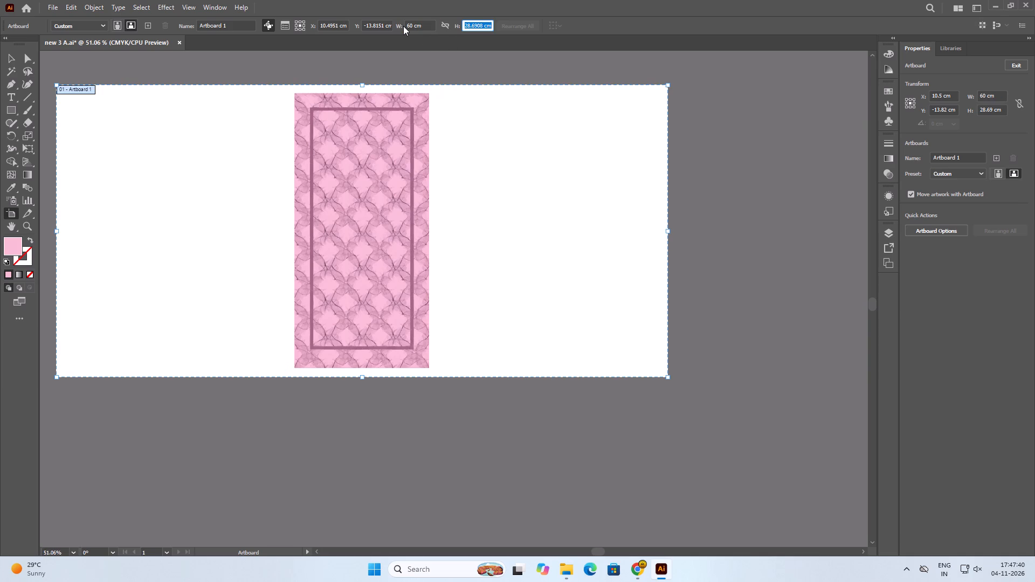
text(120)
key(Return)
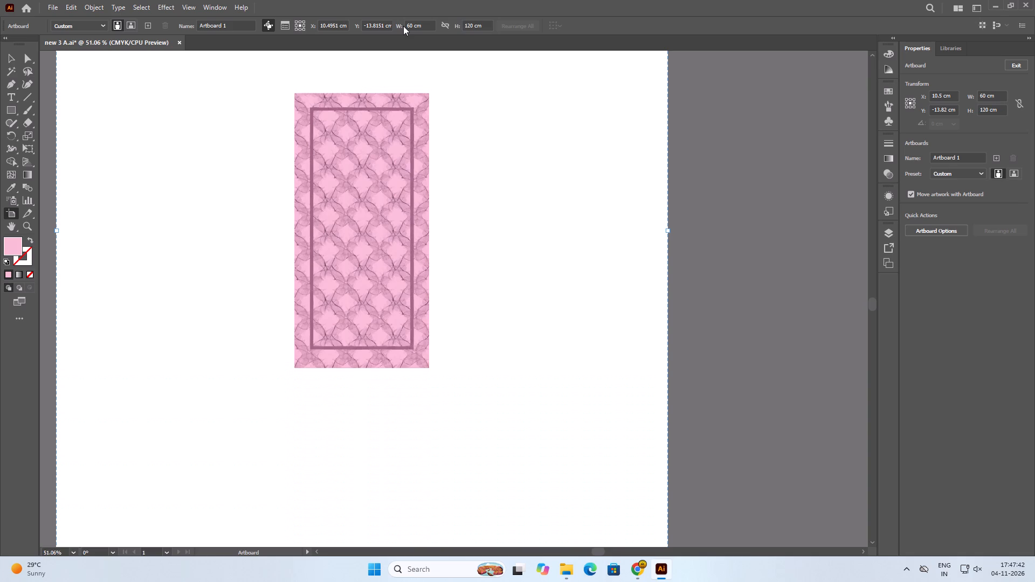
click(11, 52)
Select all of the pink patterned artwork on the artboard and group it.
key(ctrl+0)
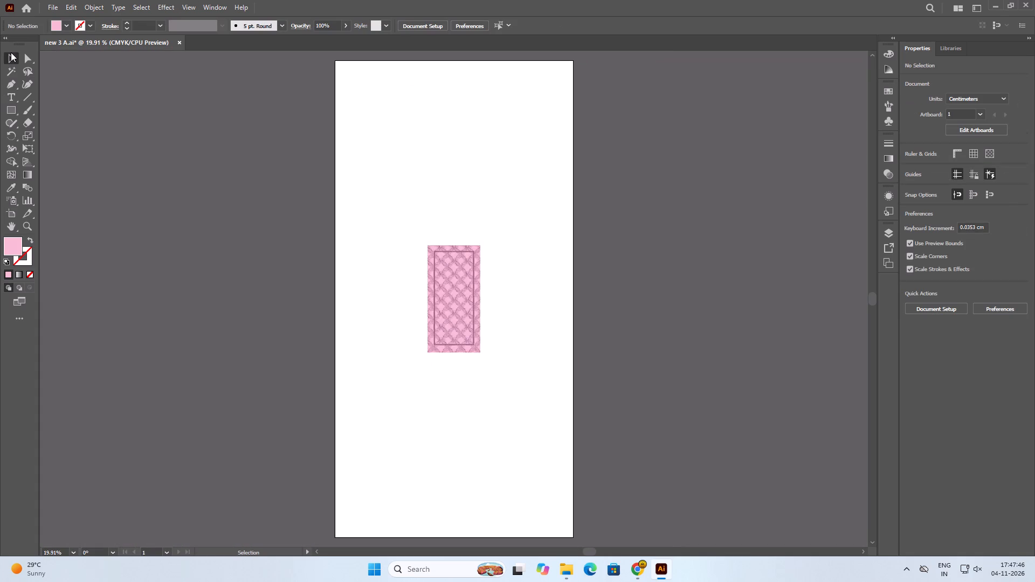
click(457, 288)
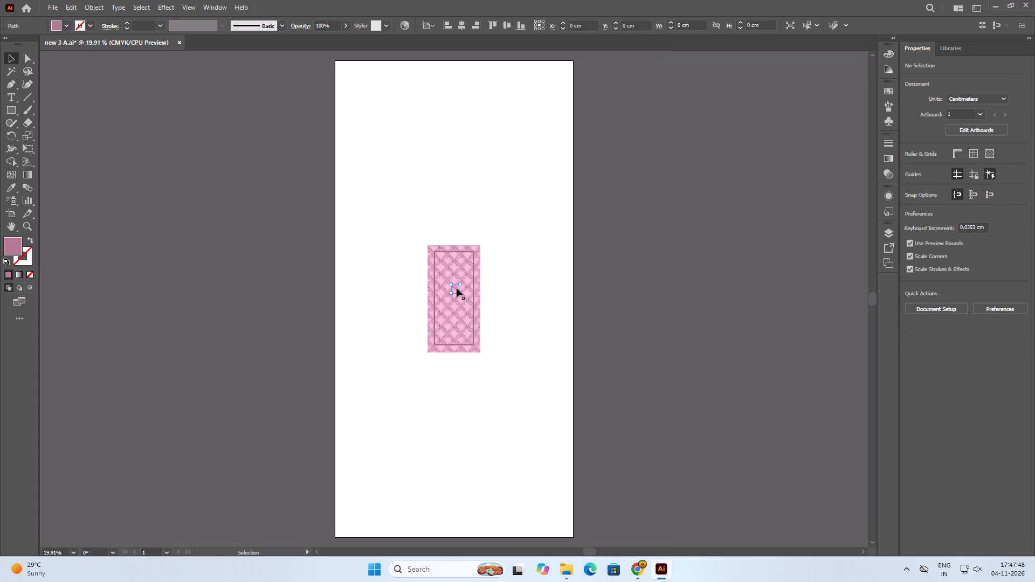
click(622, 246)
drag(623, 220, 408, 385)
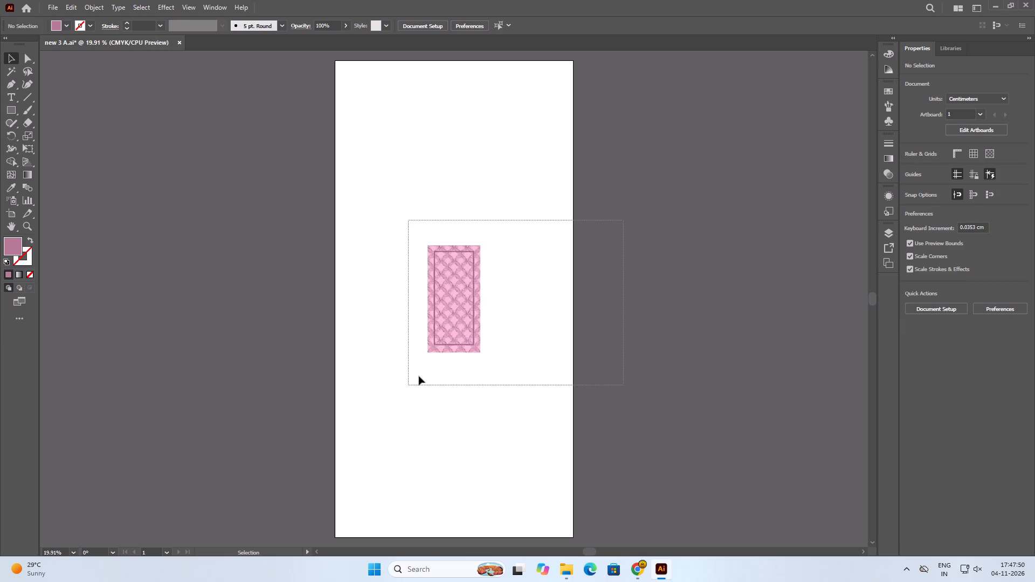
key(ctrl+g)
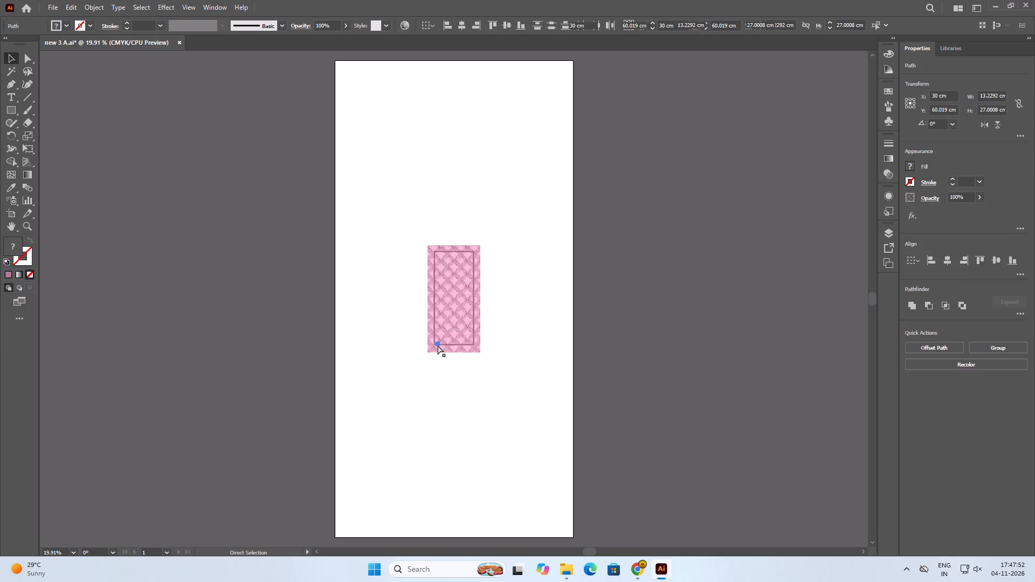
Move the grouped artwork to the artboard's upper-left corner, aligned to its left and top edges.
drag(449, 334, 363, 155)
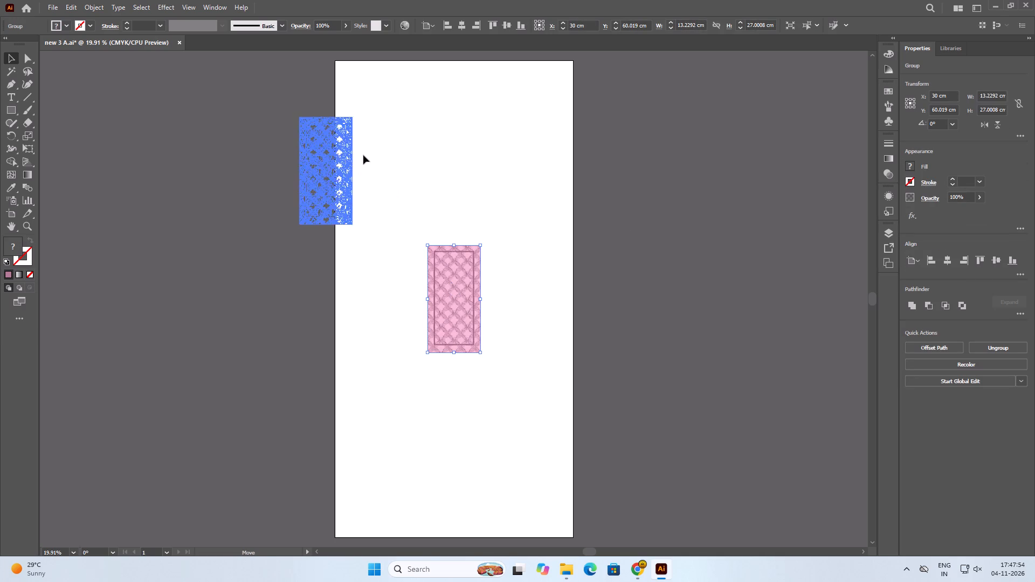
drag(363, 155, 360, 158)
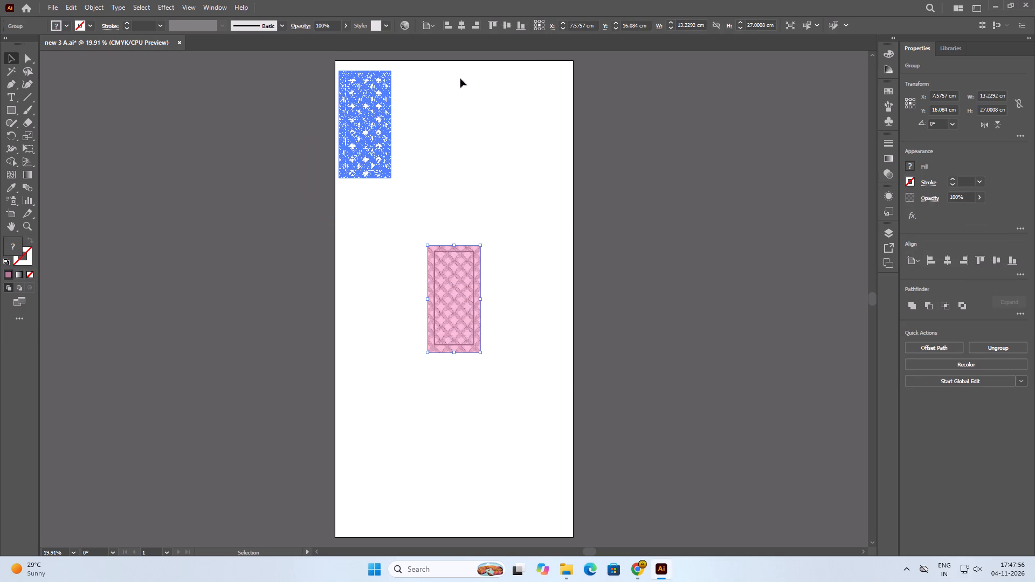
click(442, 24)
click(487, 27)
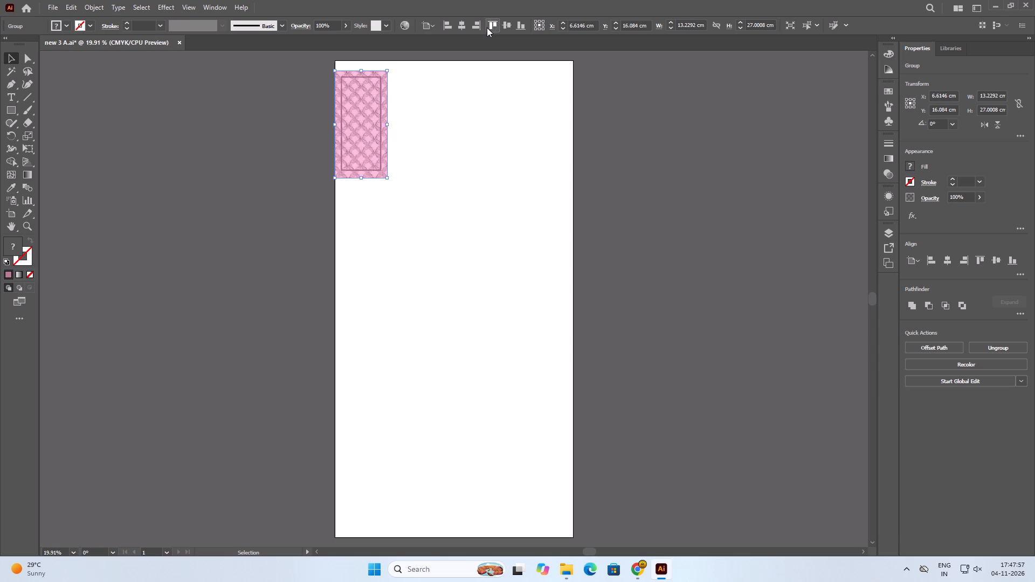
click(661, 210)
Scale the grouped artwork proportionally to fill the artboard's height, about 58.7 × 119.9 cm.
click(367, 153)
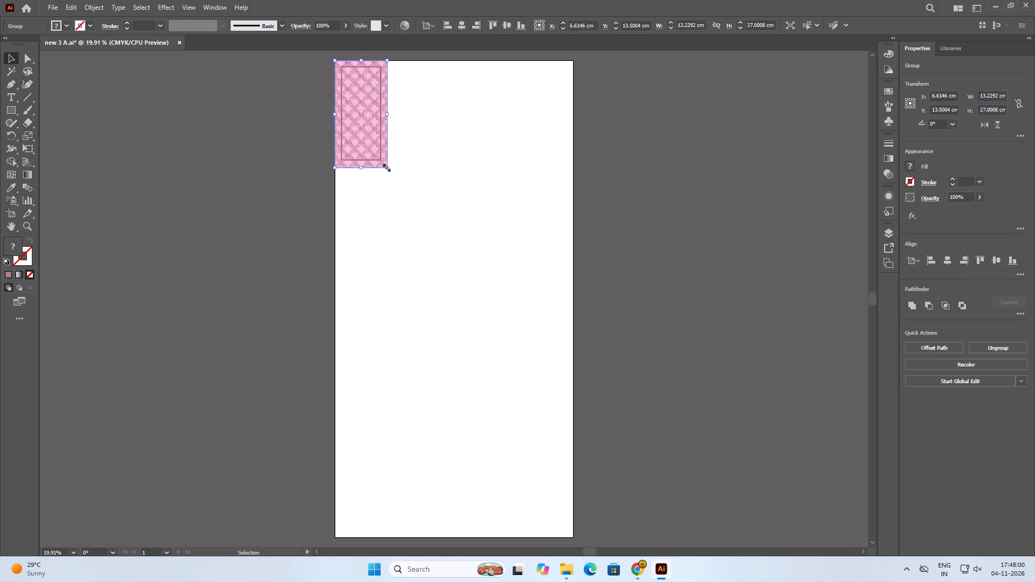
drag(385, 167, 546, 493)
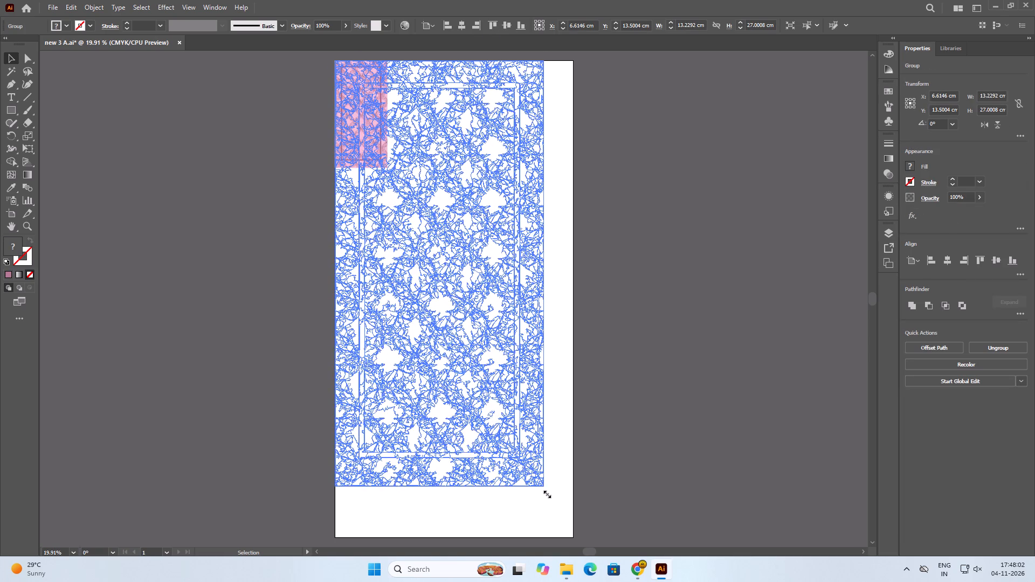
drag(546, 493, 576, 531)
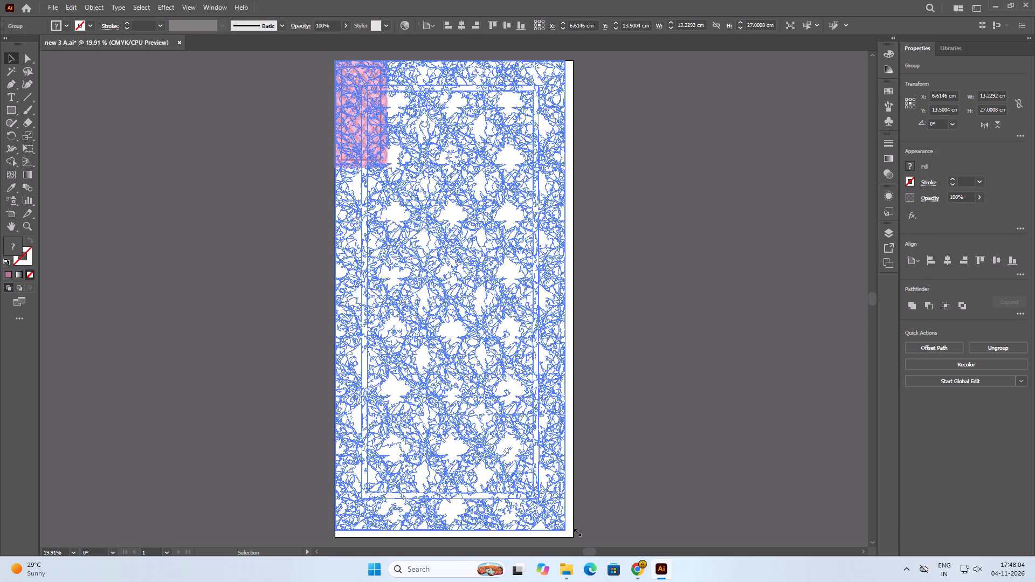
drag(576, 531, 580, 536)
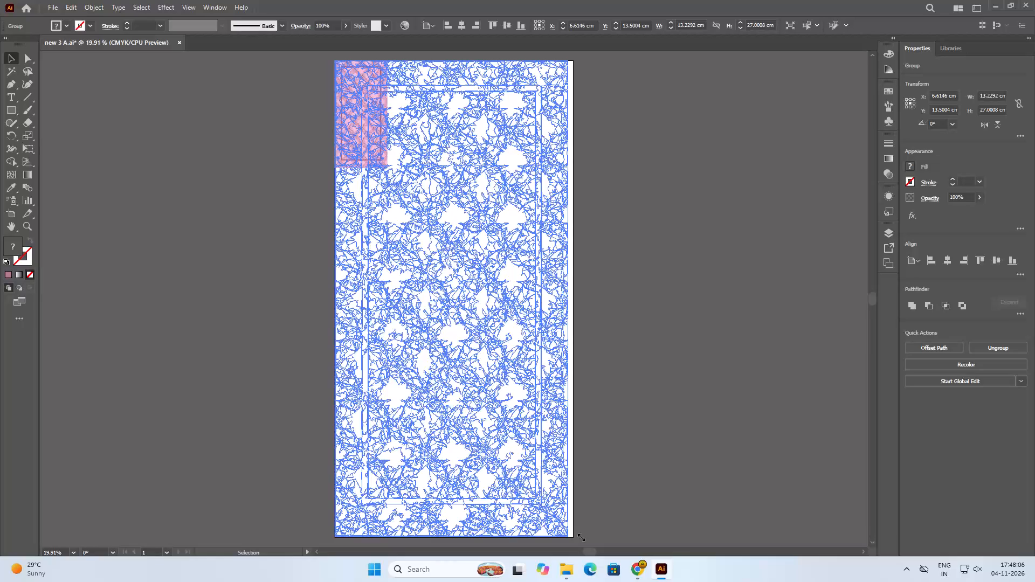
drag(580, 536, 580, 537)
click(615, 473)
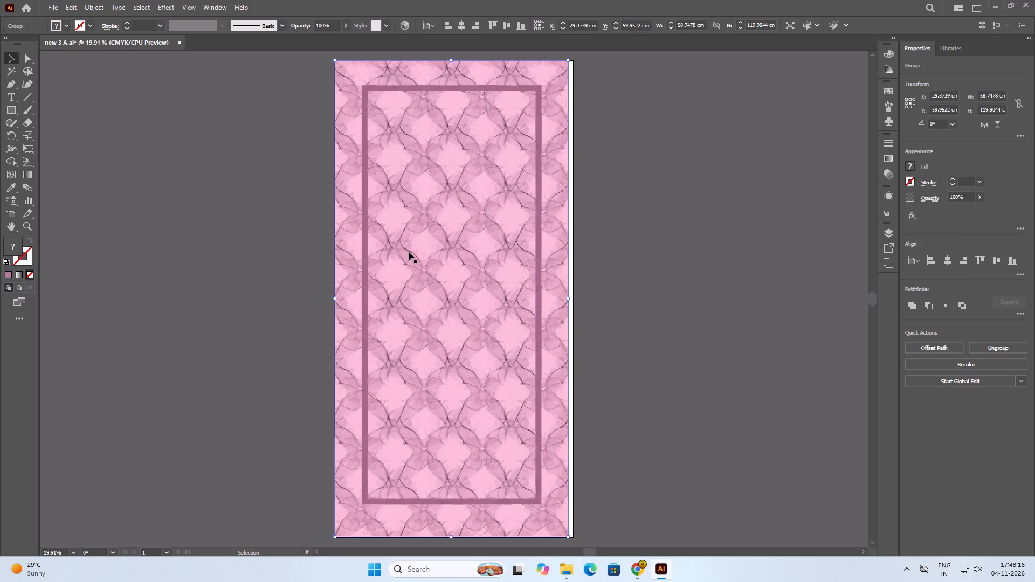
Centre the enlarged artwork group horizontally on the artboard.
click(467, 23)
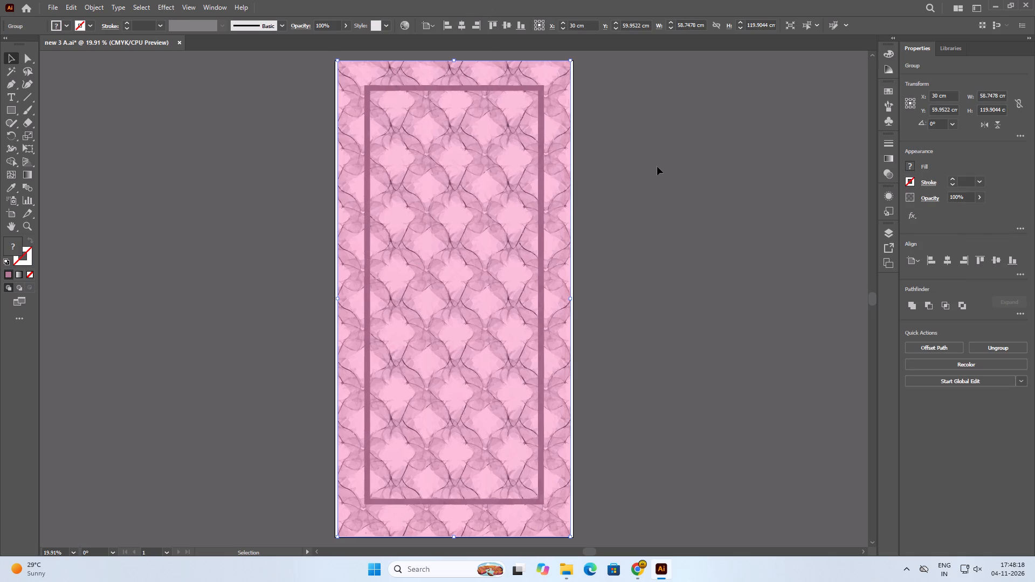
click(657, 167)
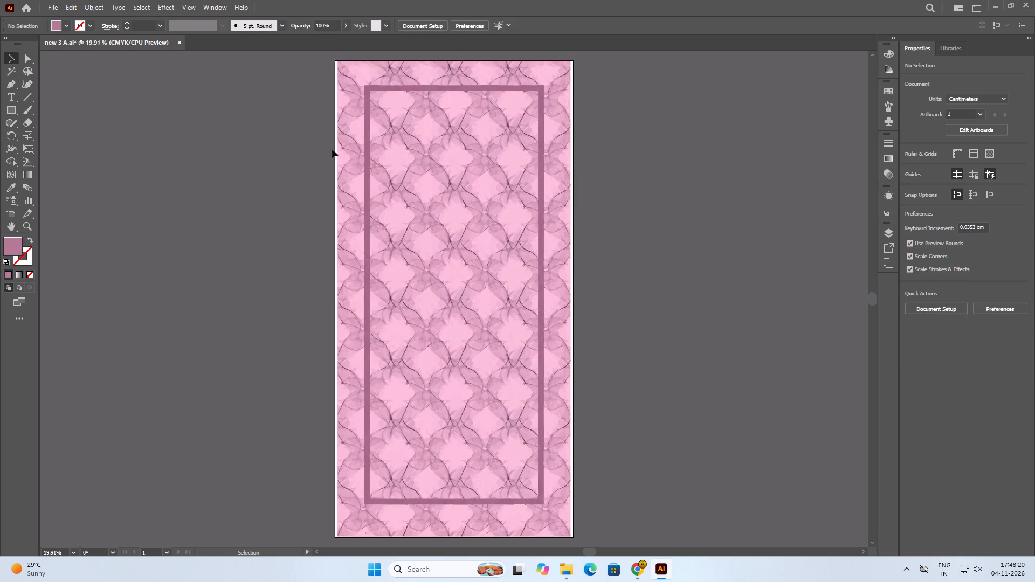
Check the artwork group's size and side margins against the artboard's dimensions.
click(336, 143)
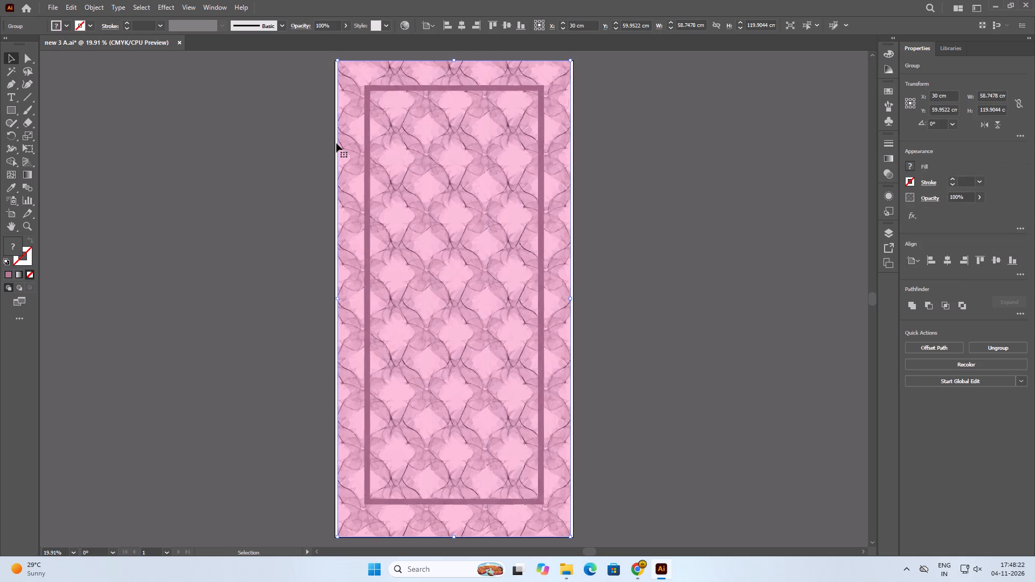
click(254, 168)
click(5, 212)
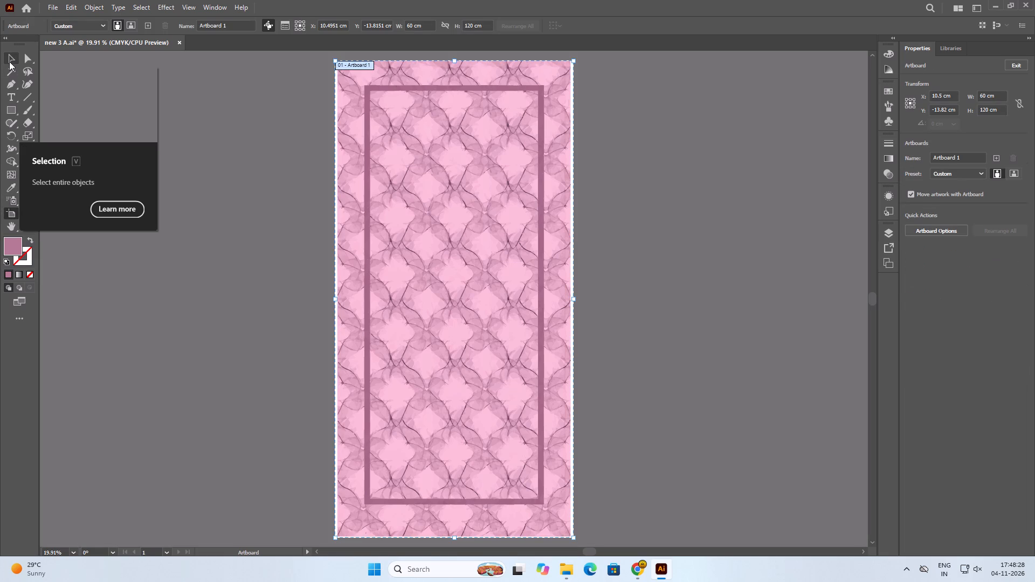
Set the grouped artwork's vertical centre position (Y) to 60 cm on the artboard.
click(9, 61)
click(482, 175)
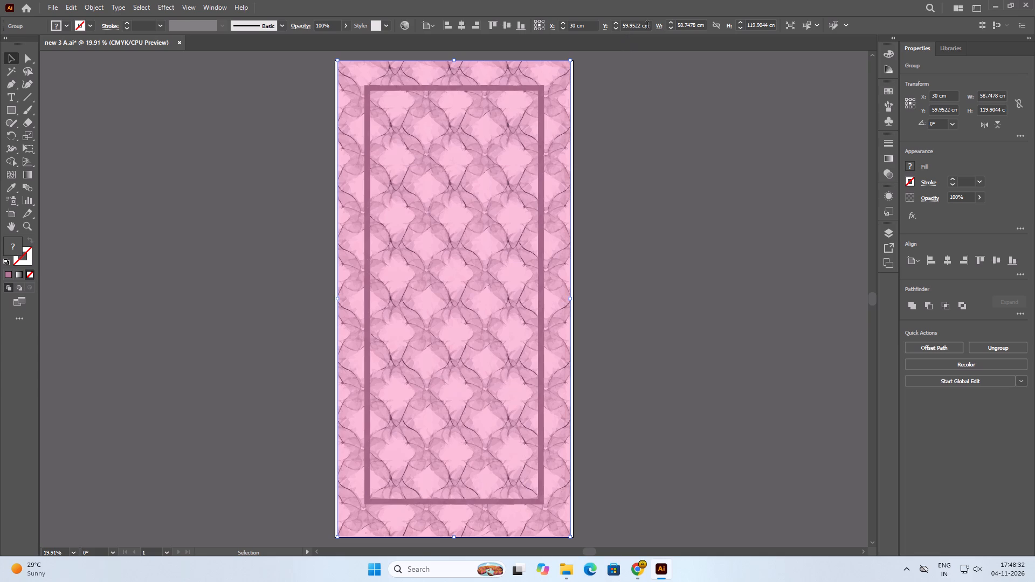
drag(643, 26, 595, 26)
text(60)
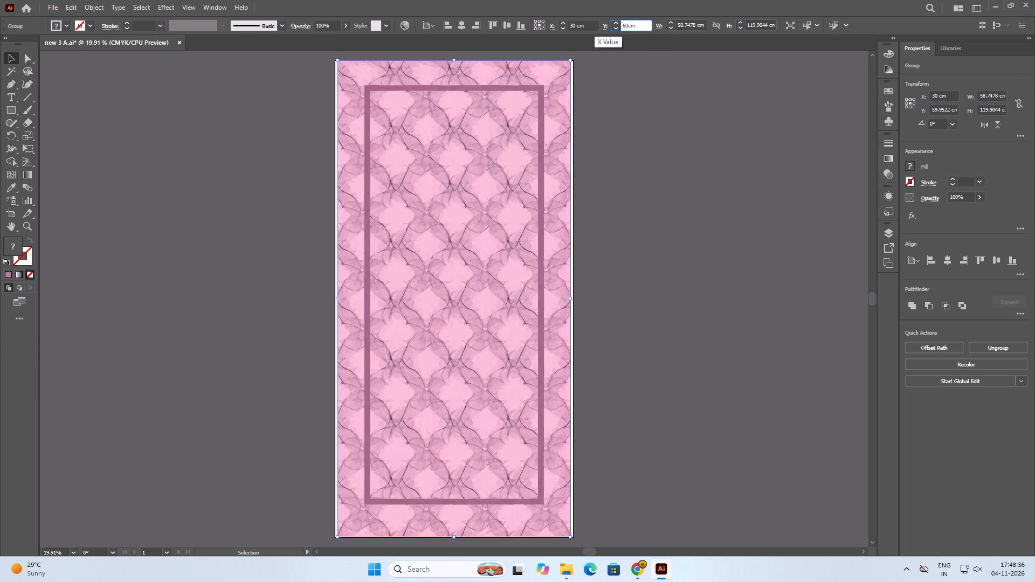
click(609, 75)
click(530, 205)
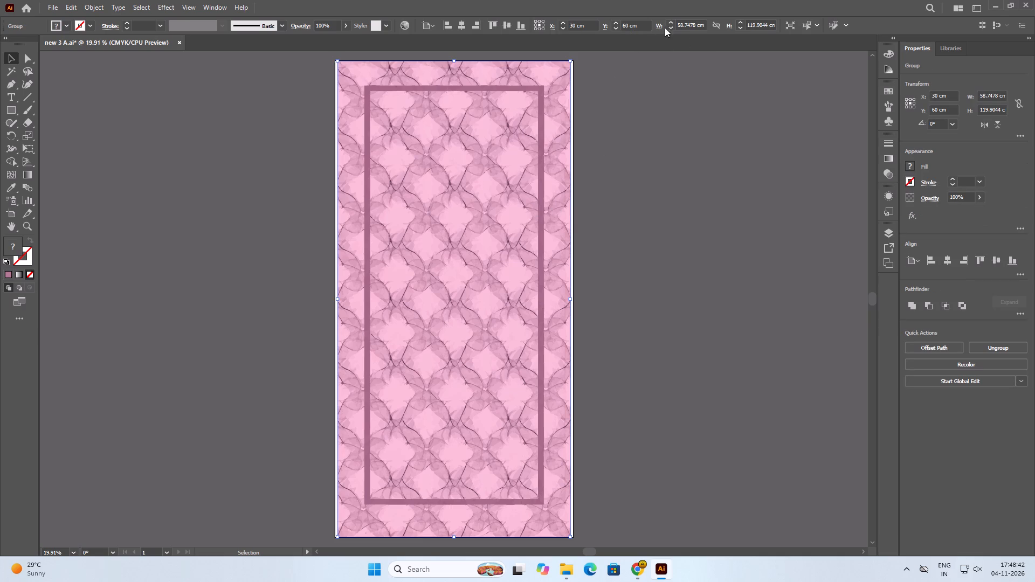
Resize the grouped artwork to 60 cm wide and 120 cm high, and leave it deselected.
click(684, 26)
key(ctrl+a)
text(60)
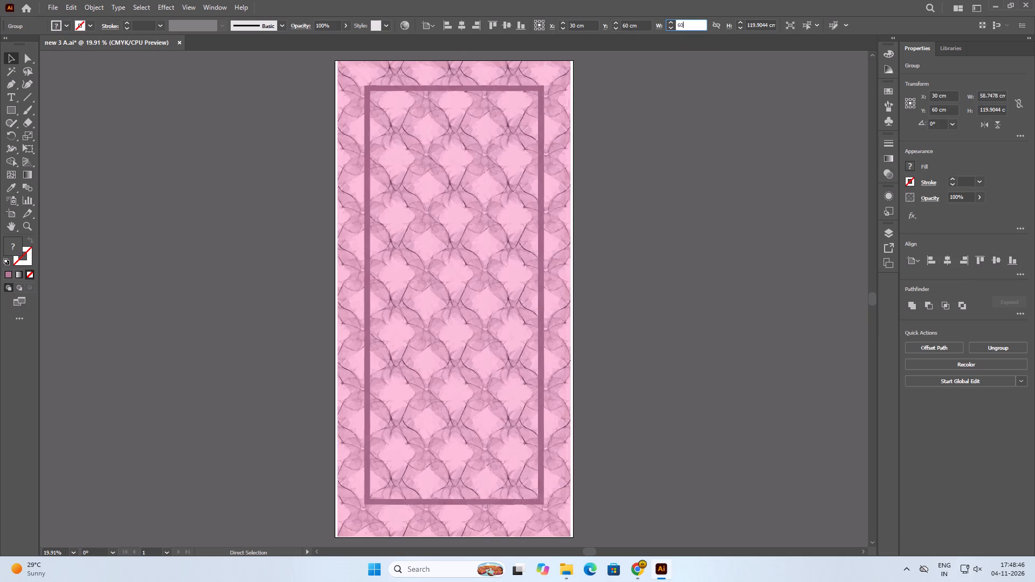
key(Tab)
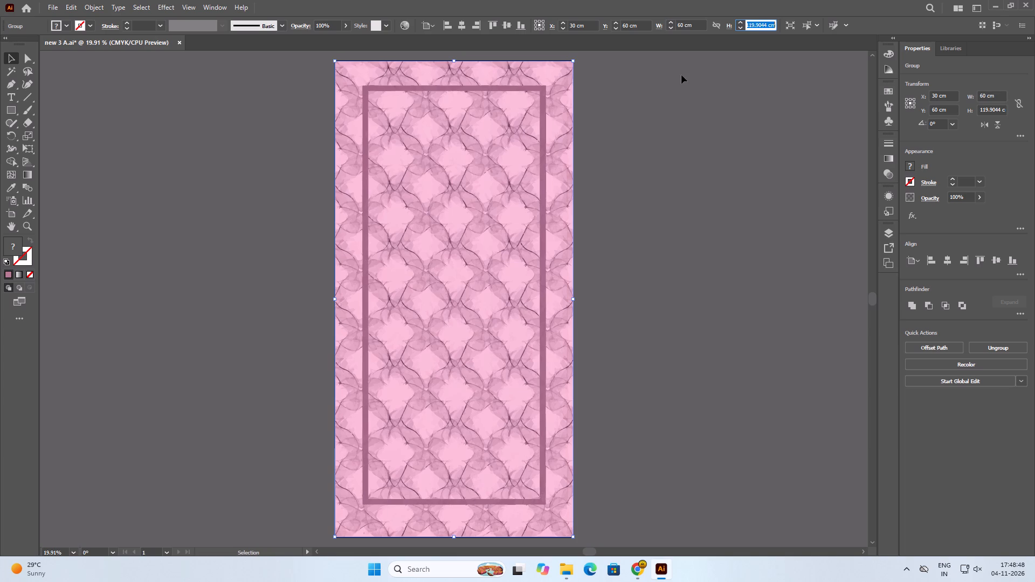
text(120)
key(Return)
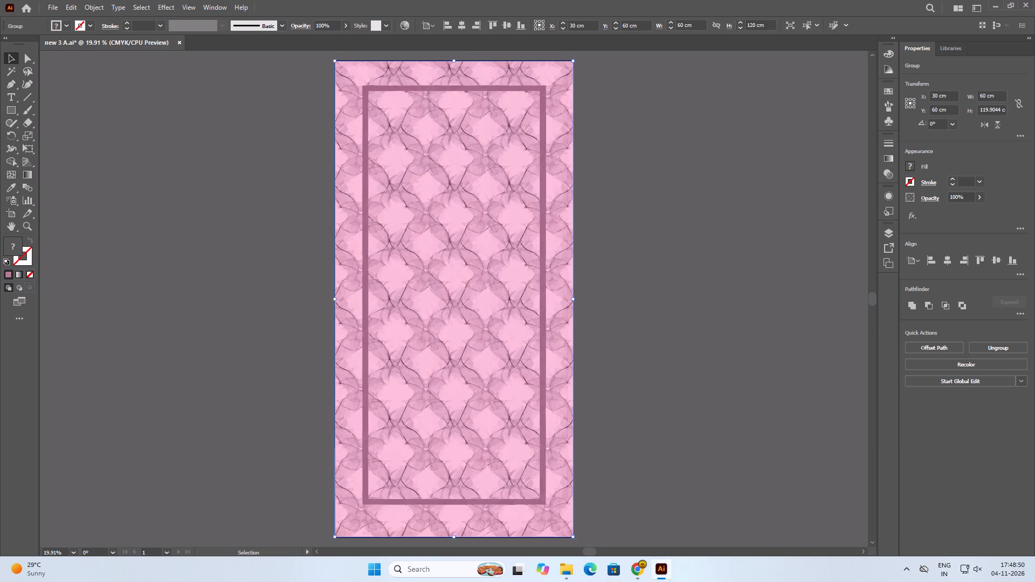
click(646, 150)
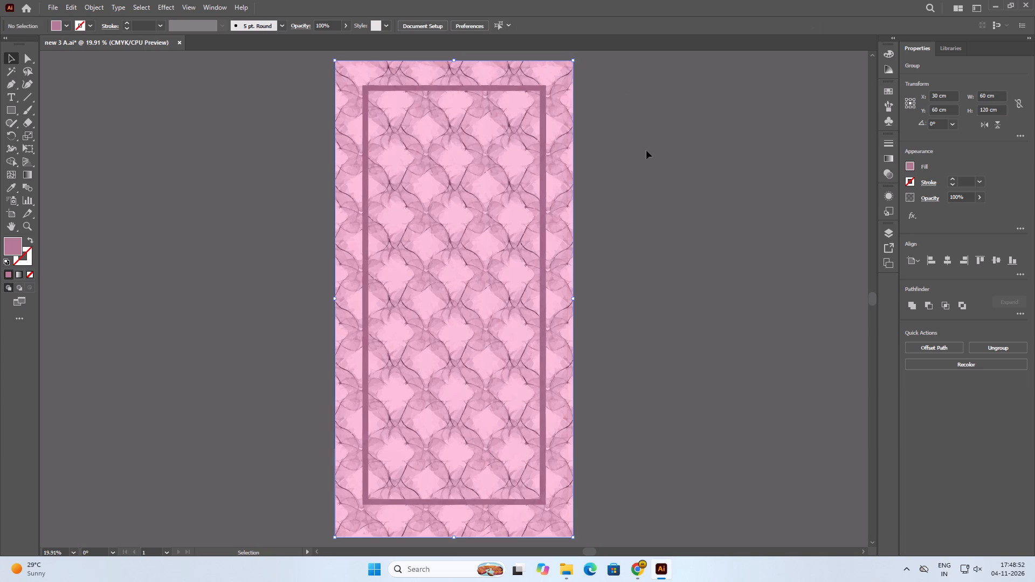
click(293, 199)
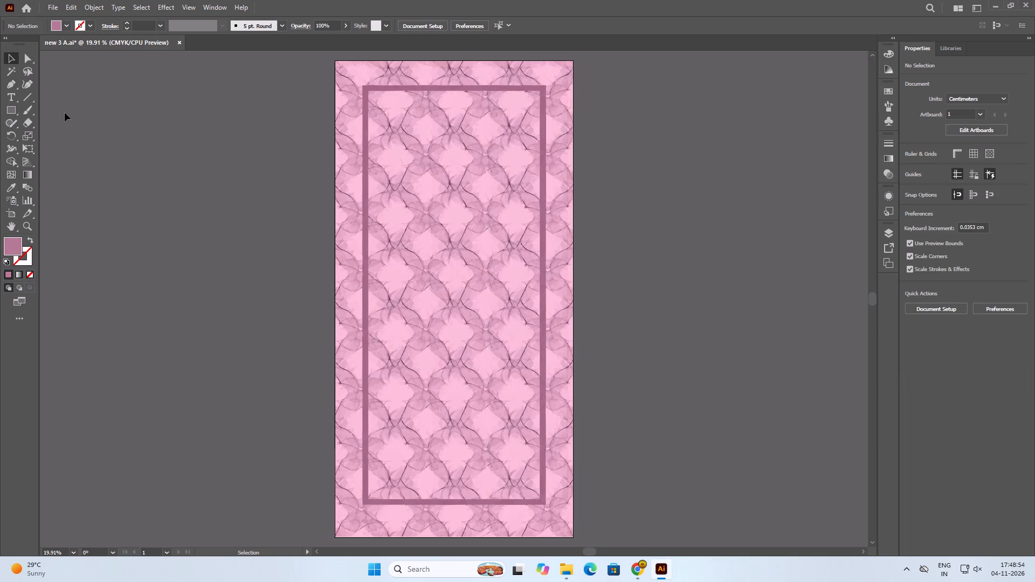
click(181, 164)
click(418, 225)
click(802, 239)
Start saving a copy of new 3 A in the cad file pdf folder and bring up the available file formats.
key(ctrl+shift+s)
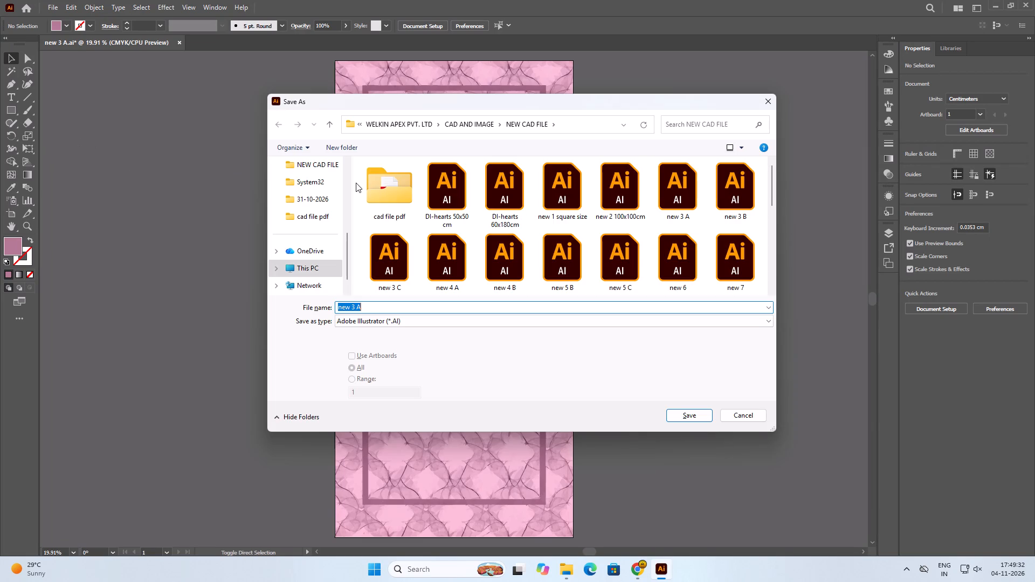
double_click(387, 194)
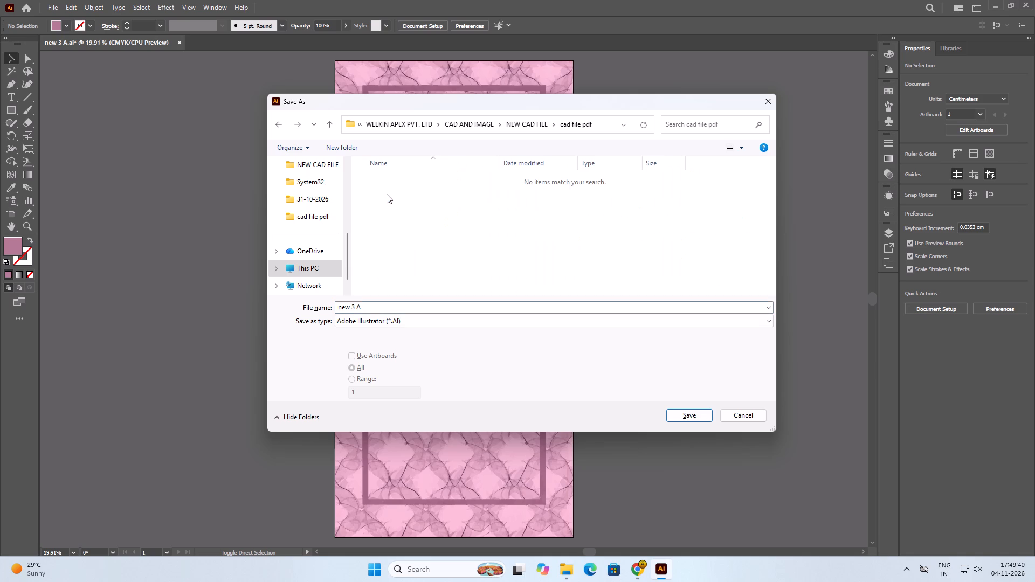
click(406, 321)
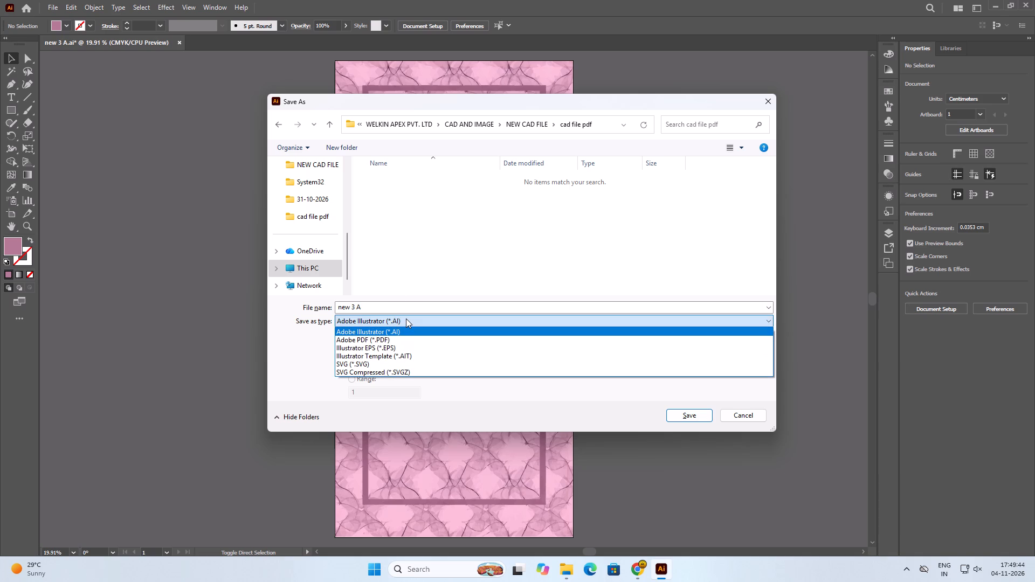
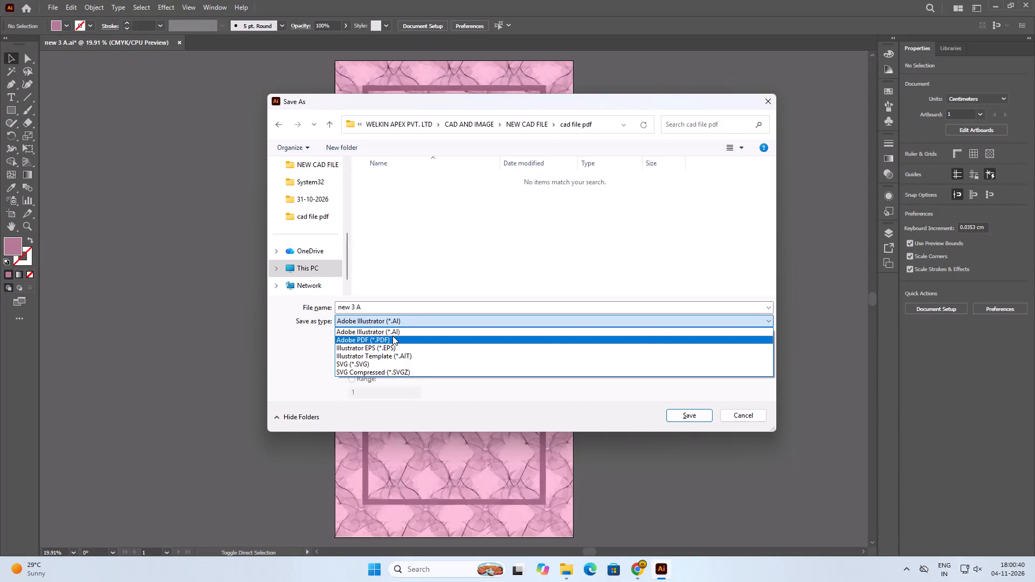
Save new 3 A as an Adobe PDF in the cad file pdf folder, using the Illustrator Default preset.
click(392, 336)
click(670, 417)
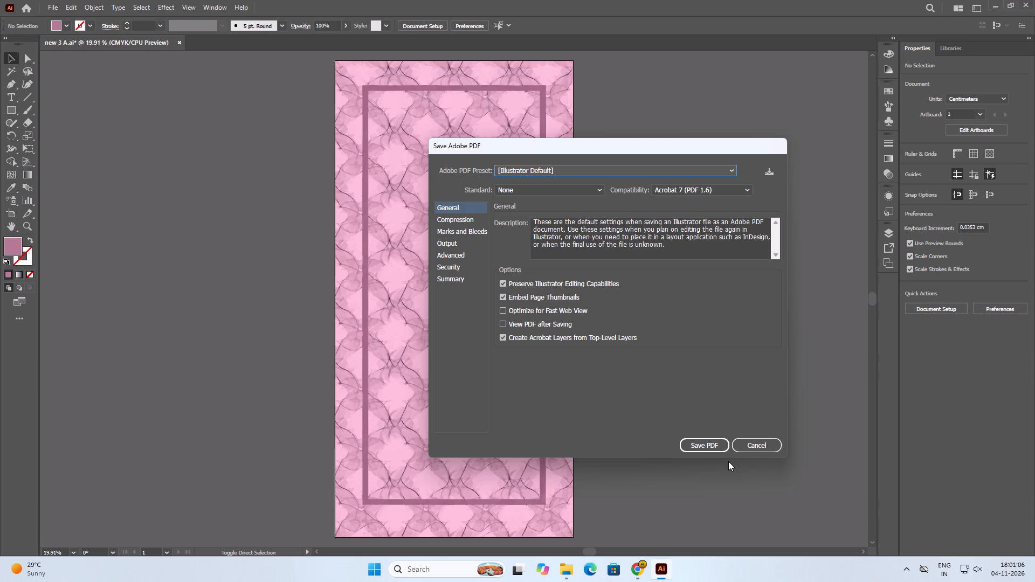
click(718, 447)
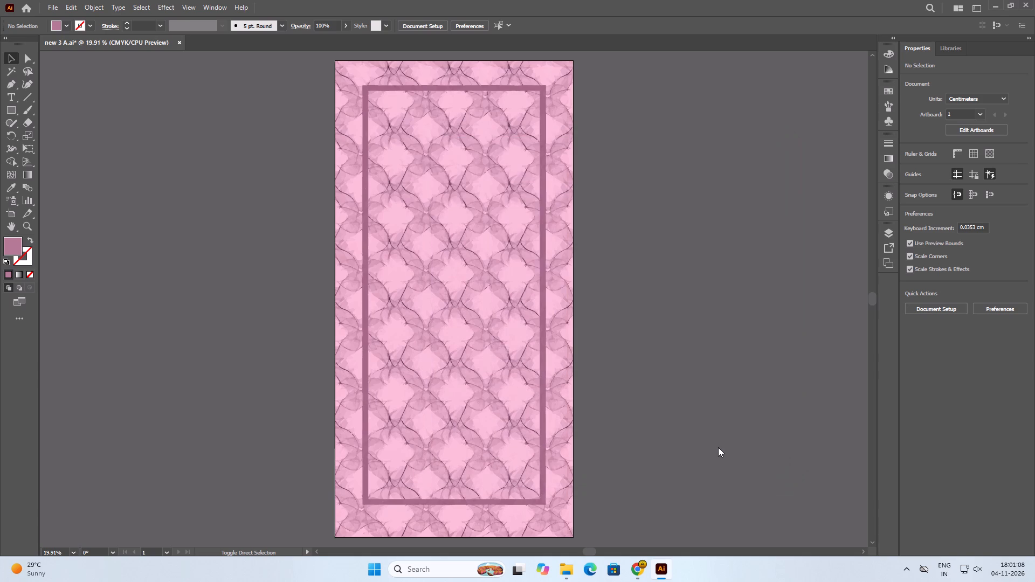
Check the artwork group's size, position and fit on the artboard in the saved new 3 A PDF.
click(572, 364)
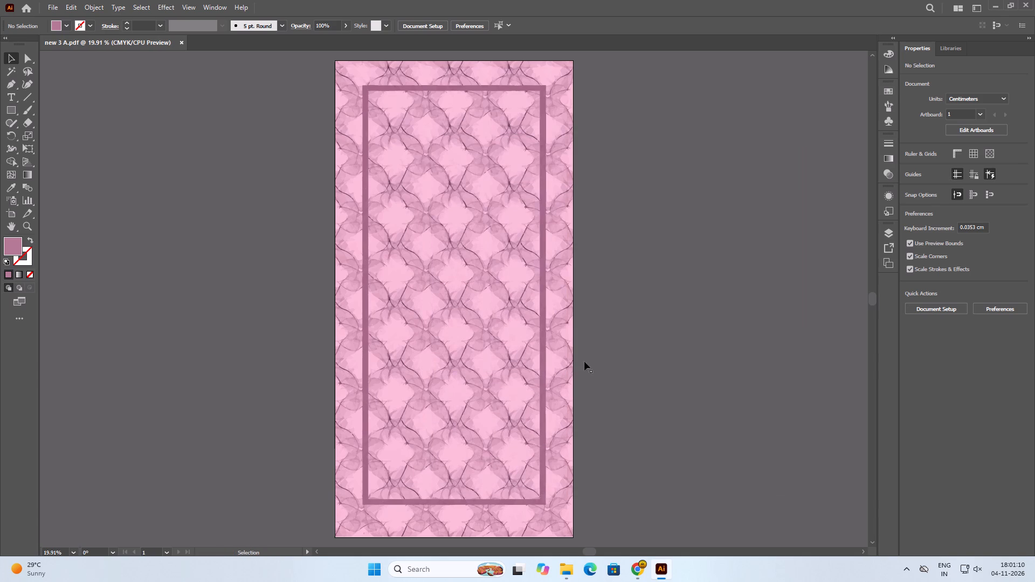
click(611, 356)
click(542, 333)
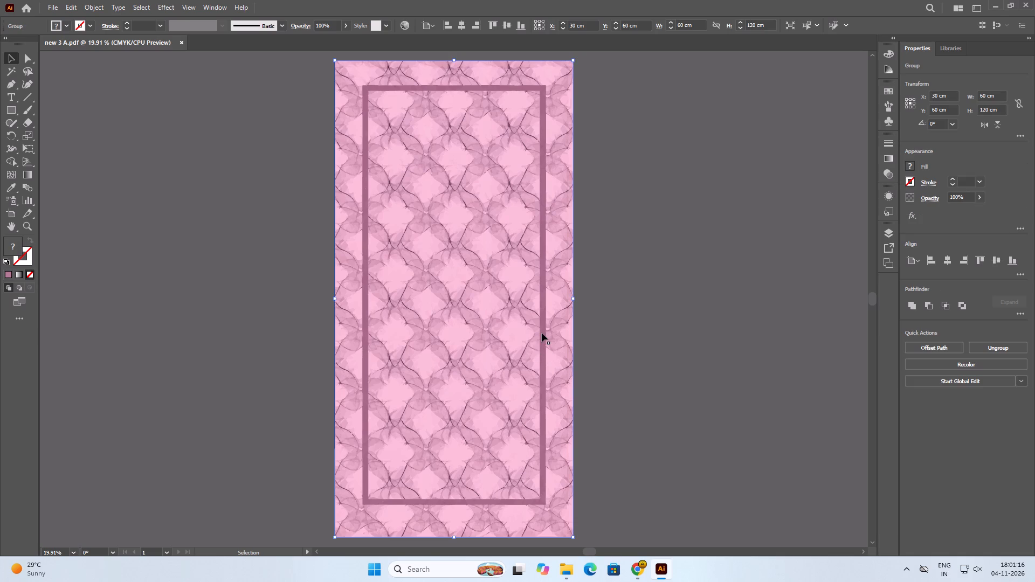
click(577, 333)
scroll(570, 334, up, 2)
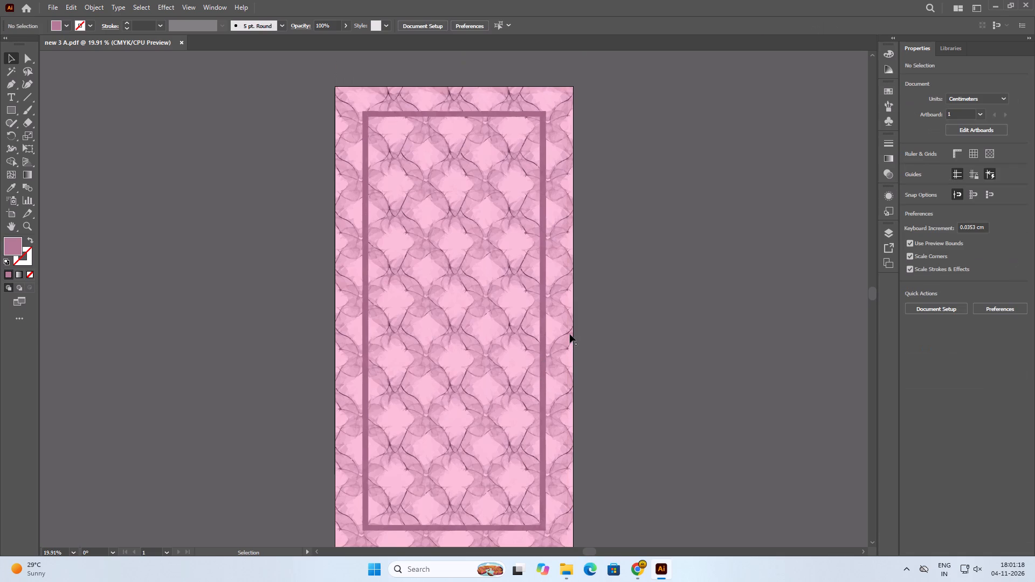
scroll(570, 334, down, 2)
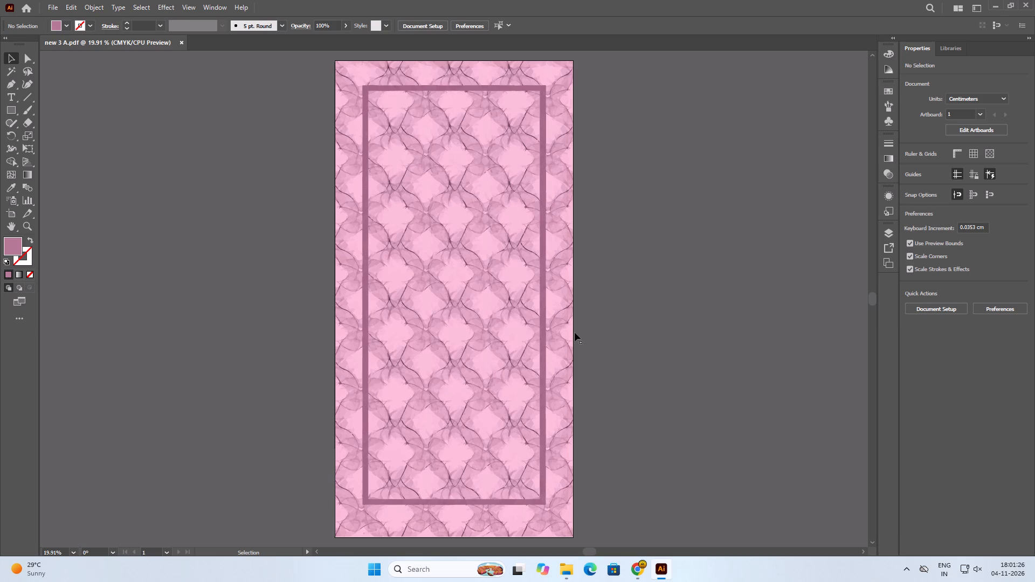
click(529, 332)
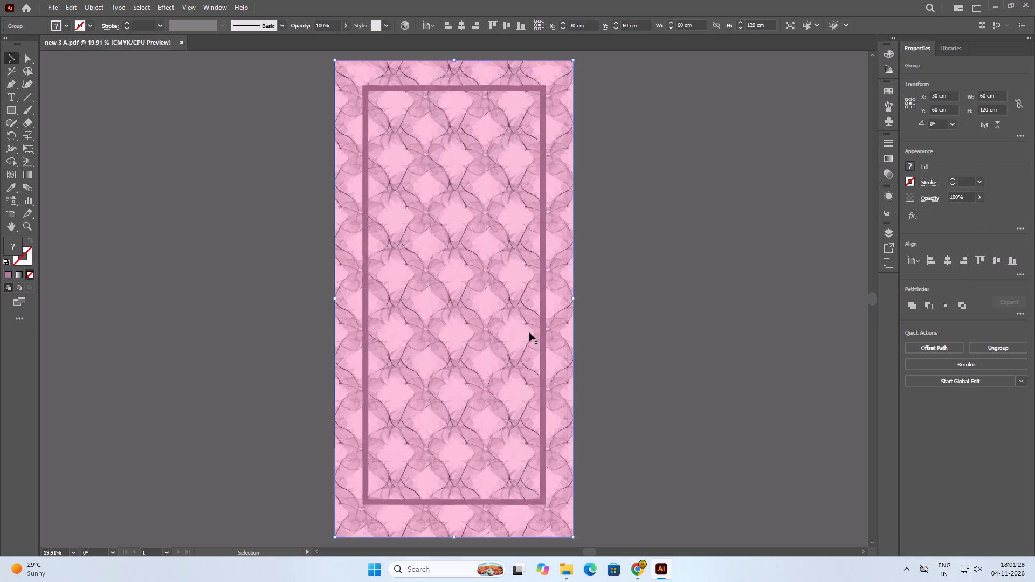
click(594, 289)
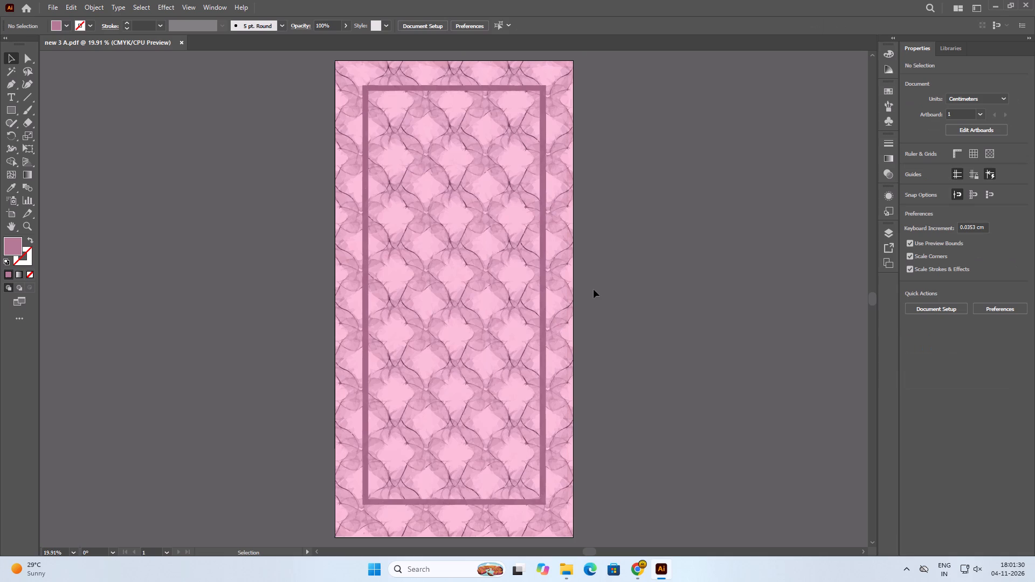
click(564, 297)
click(591, 289)
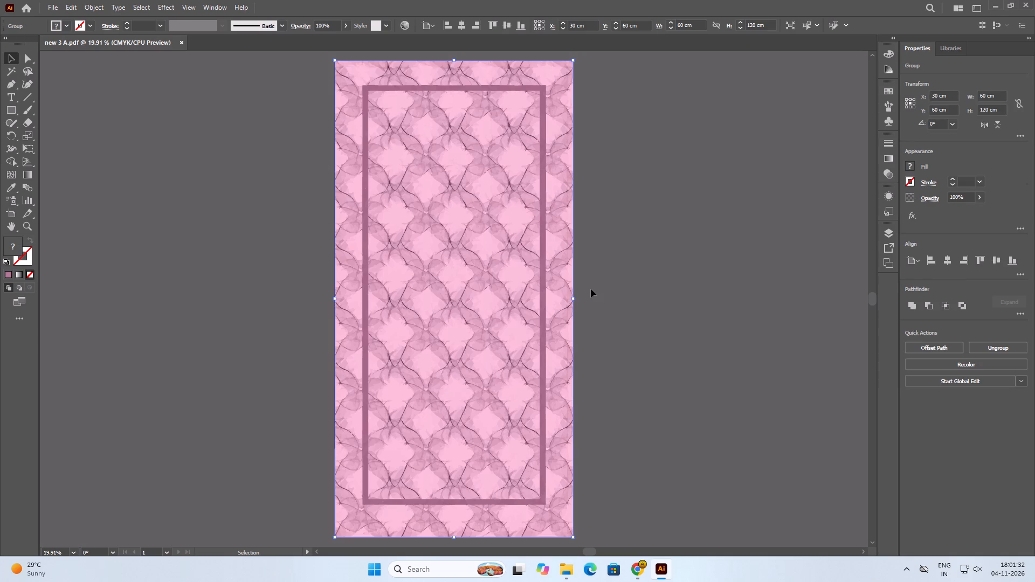
click(433, 87)
click(653, 132)
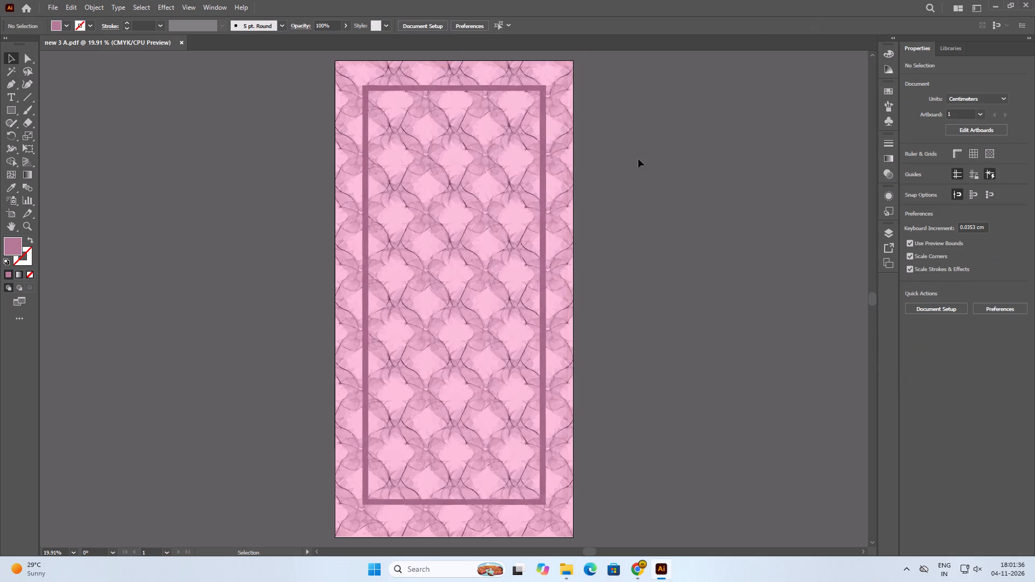
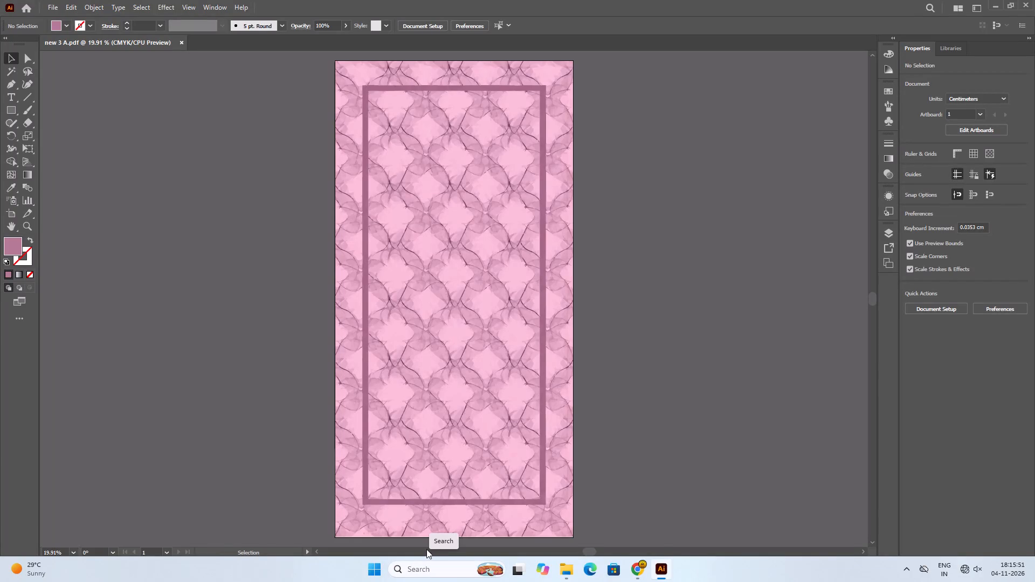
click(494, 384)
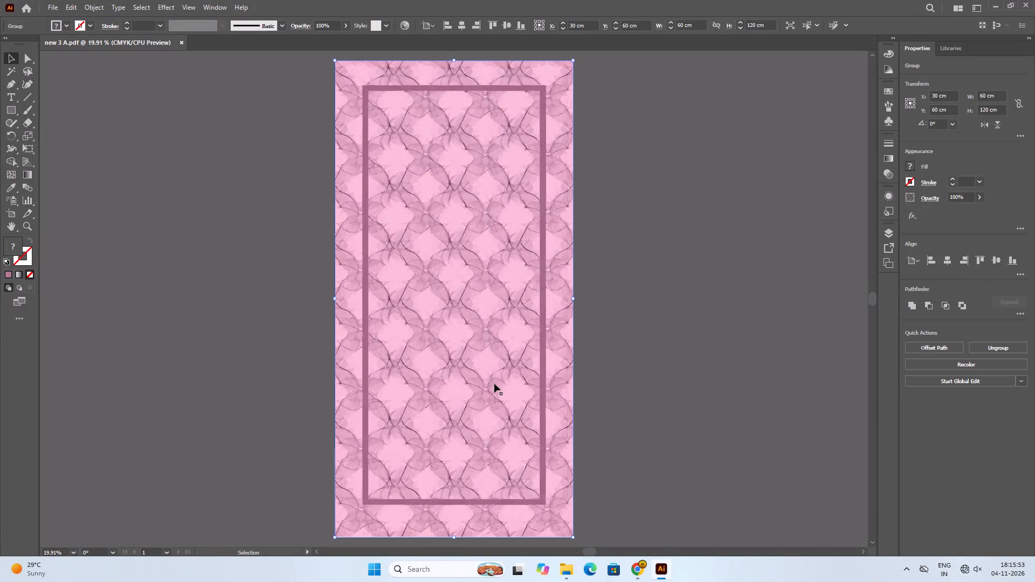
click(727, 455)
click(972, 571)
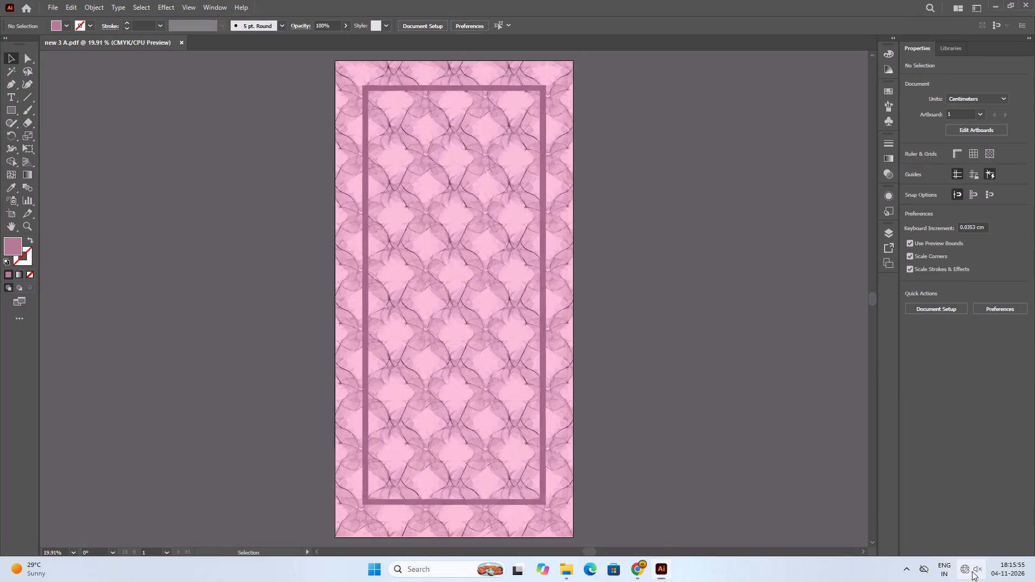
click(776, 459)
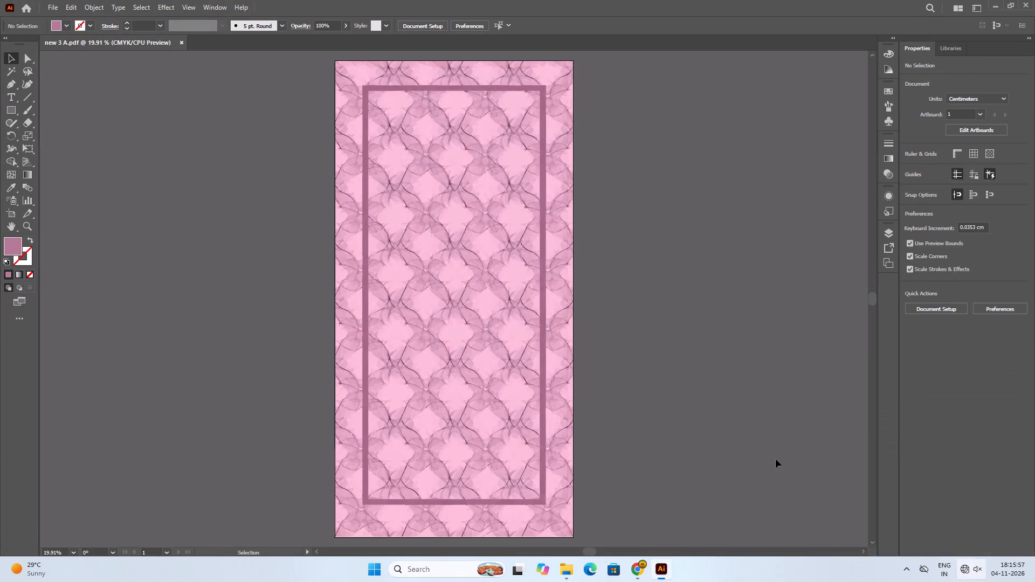
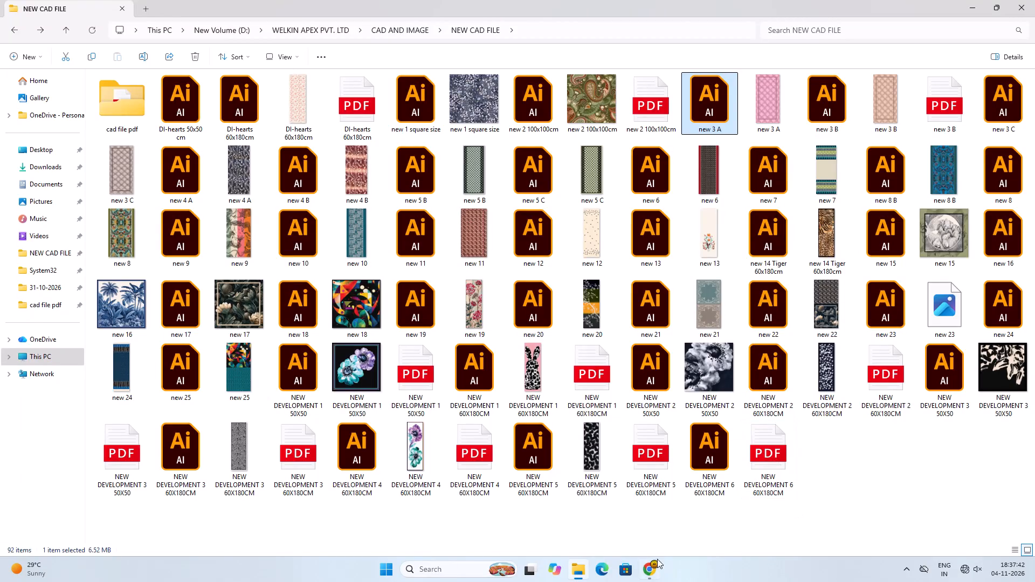
Switch to Google Chrome and enter flipkart as the web search in the ChatGPT page's tab.
click(657, 559)
click(411, 34)
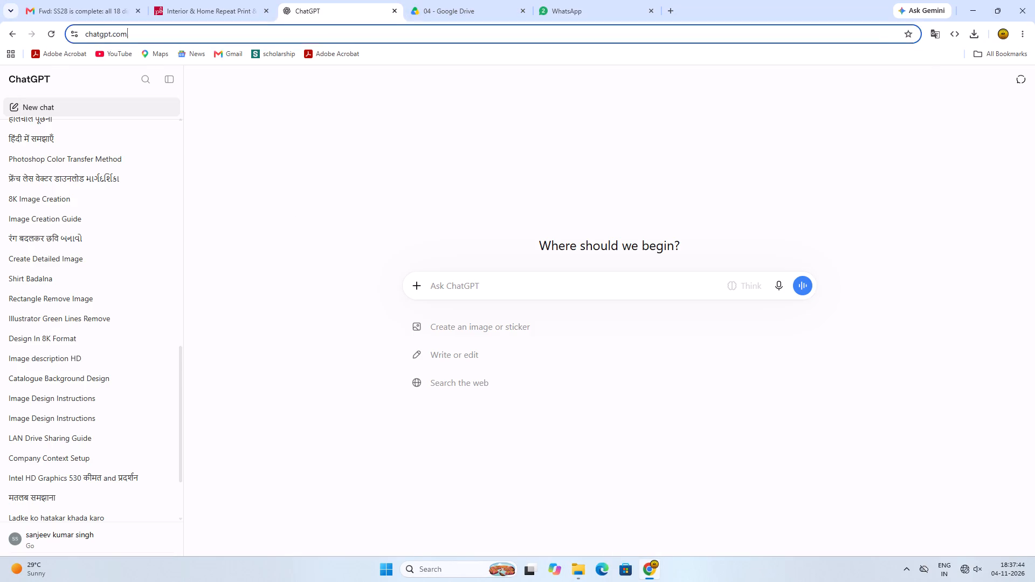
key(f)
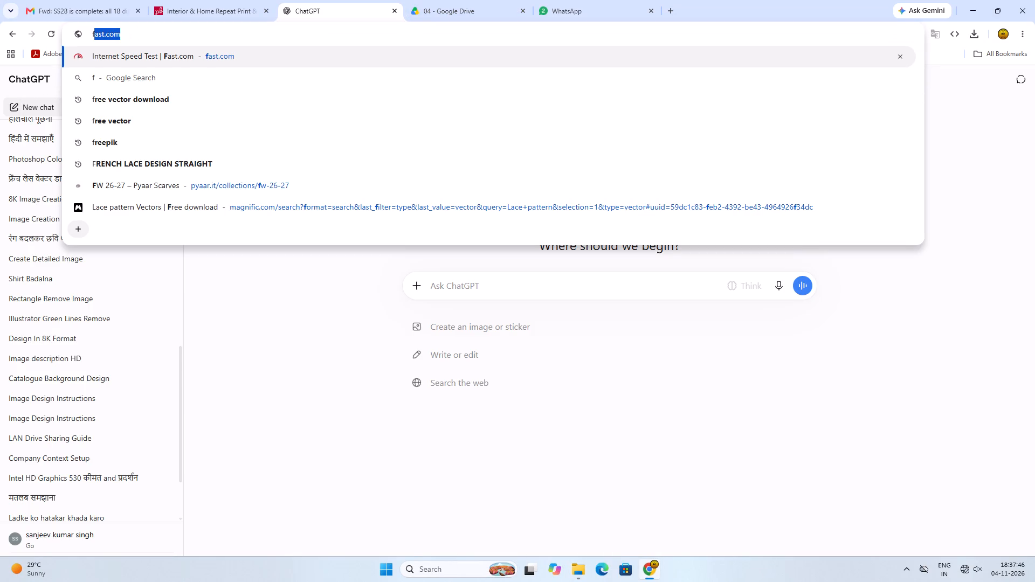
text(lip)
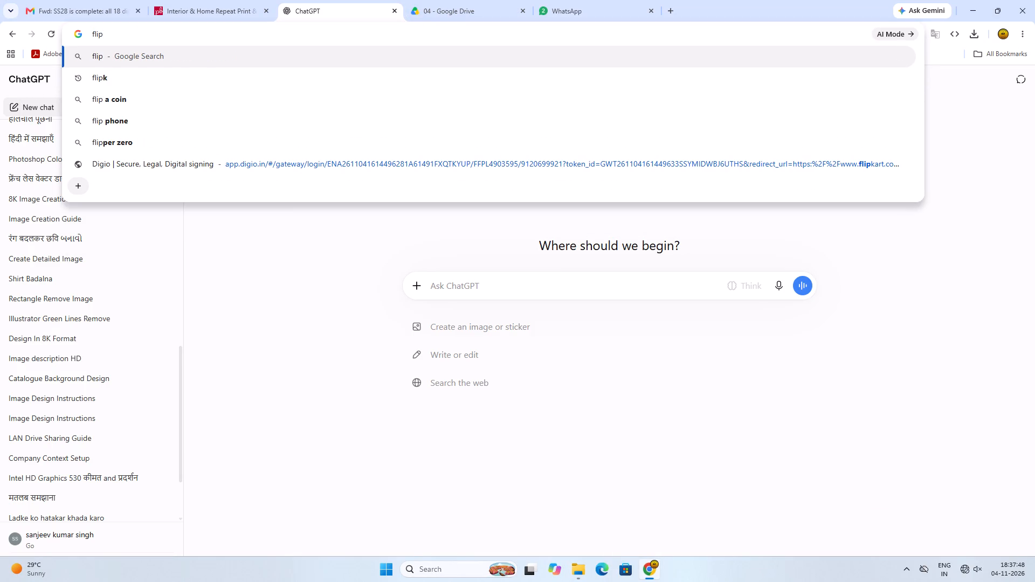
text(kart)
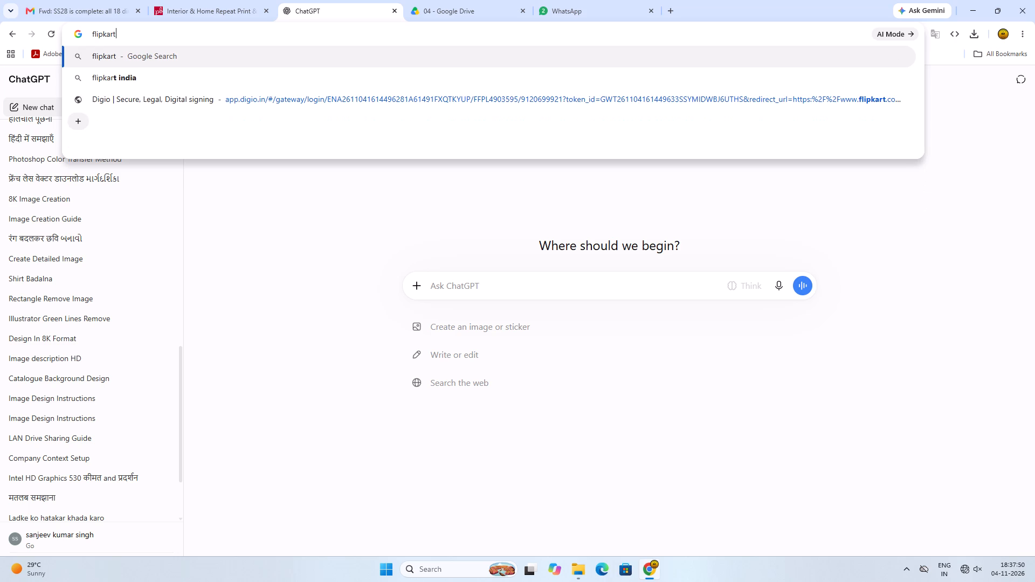
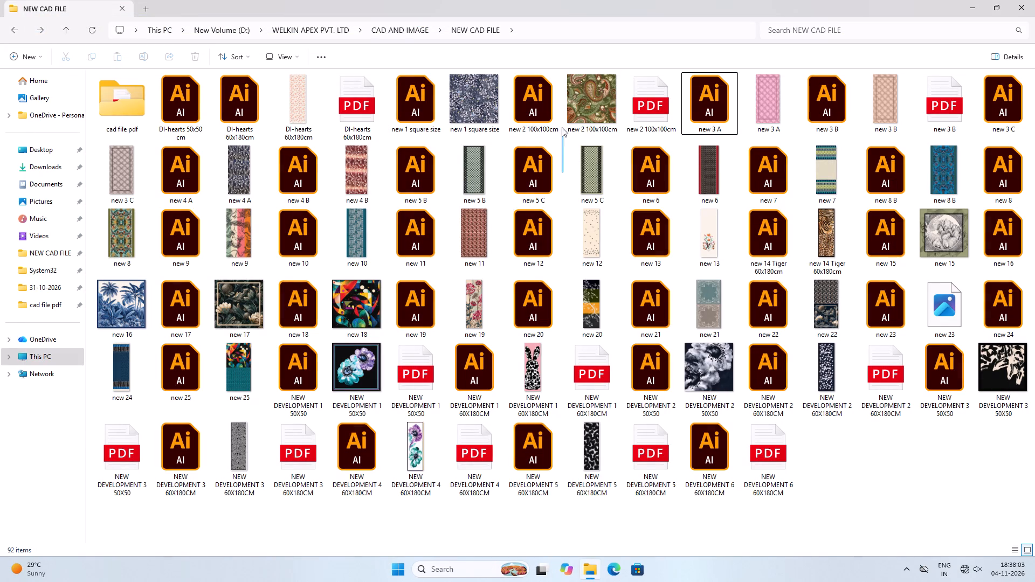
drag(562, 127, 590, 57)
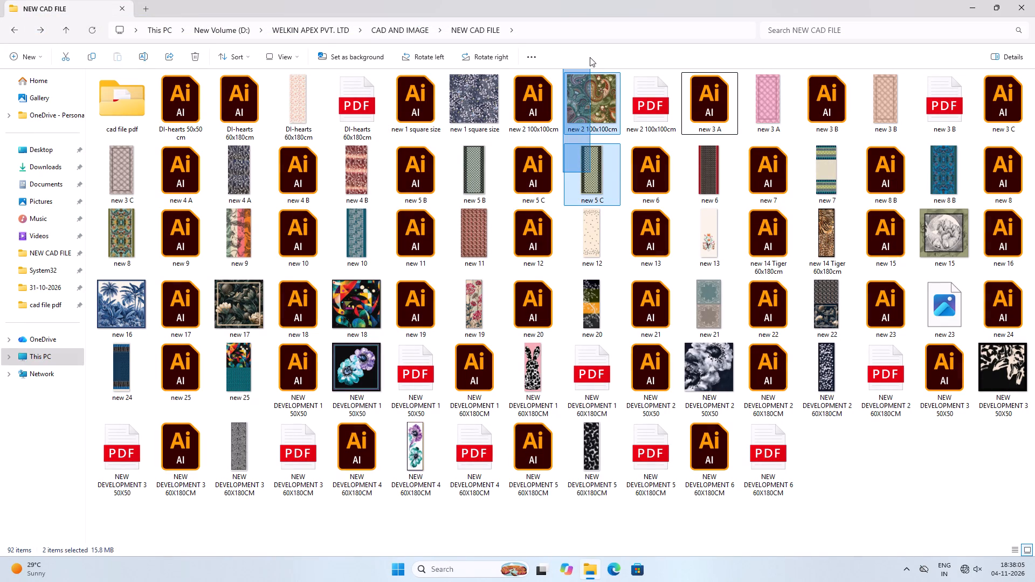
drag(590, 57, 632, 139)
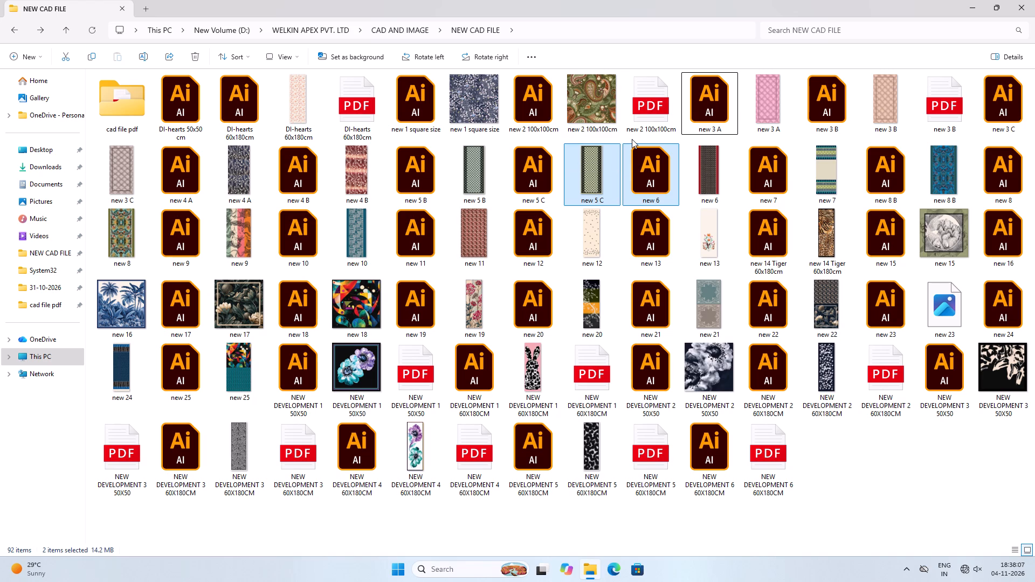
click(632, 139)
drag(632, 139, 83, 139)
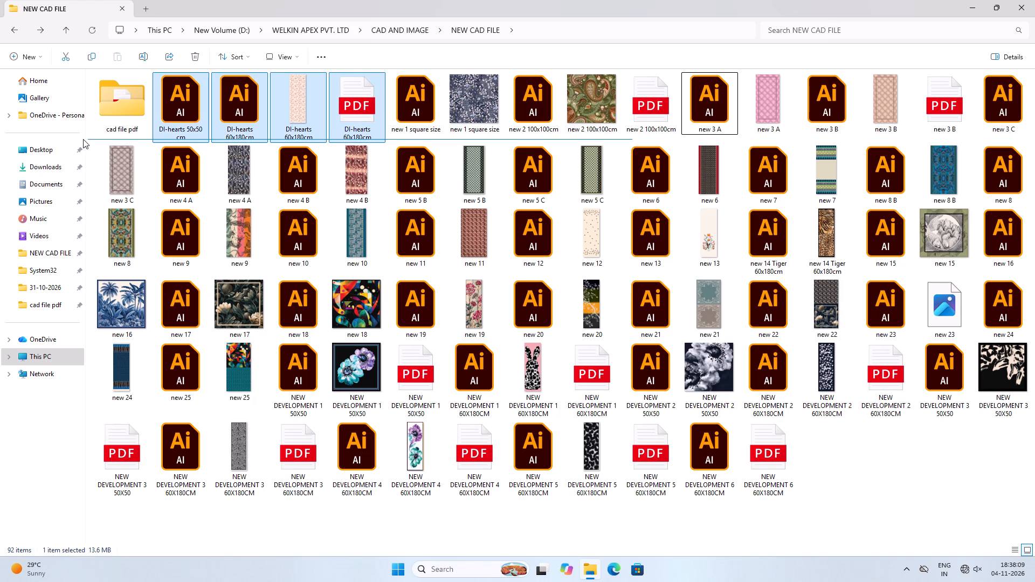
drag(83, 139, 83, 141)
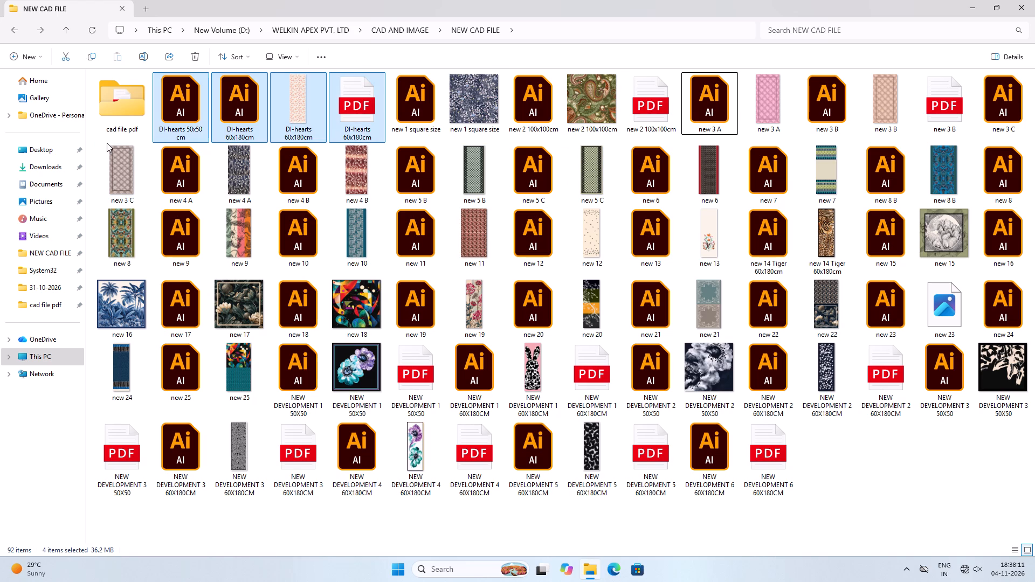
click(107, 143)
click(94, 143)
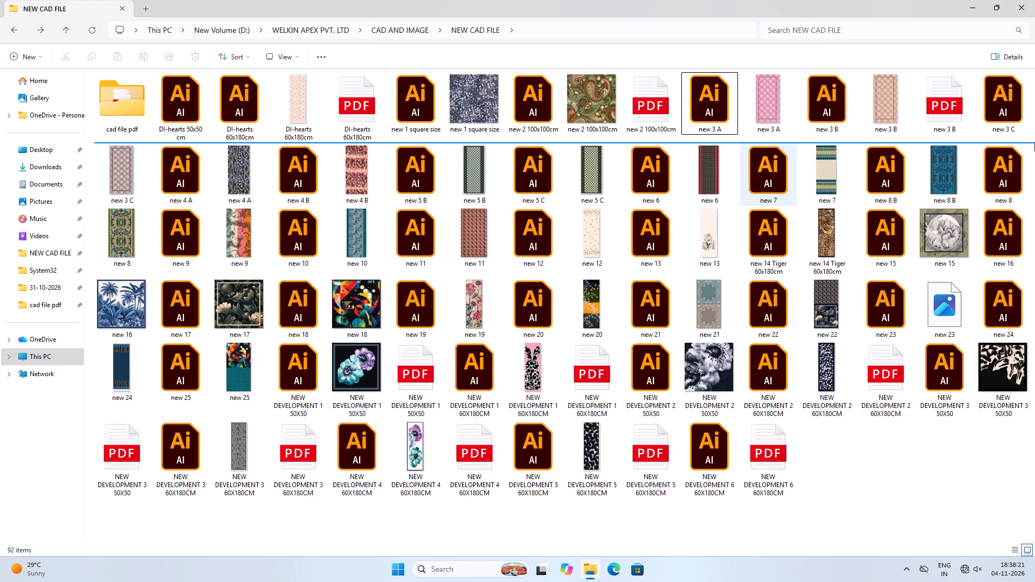
Switch to Microsoft Edge.
click(797, 420)
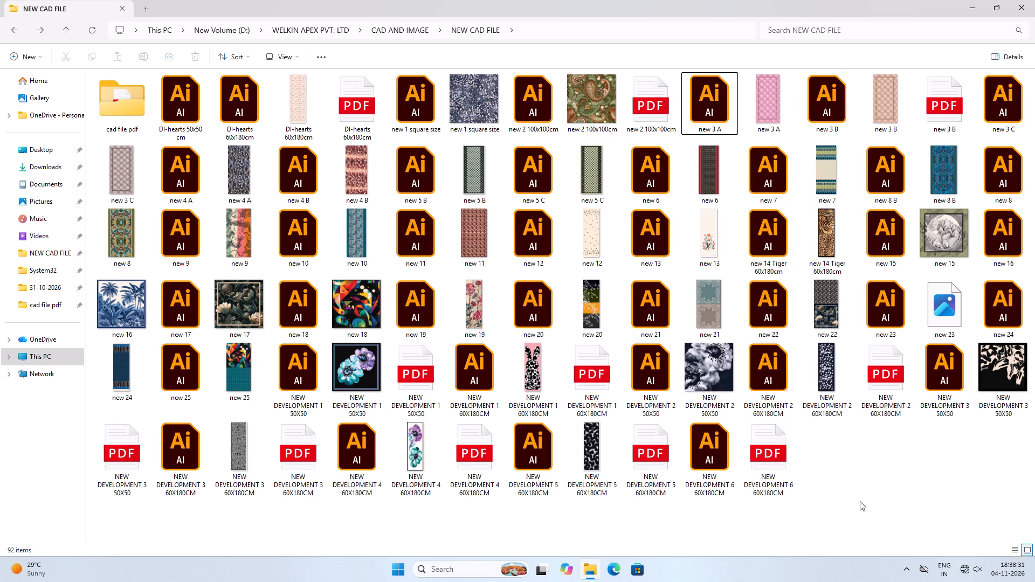
click(710, 552)
click(612, 570)
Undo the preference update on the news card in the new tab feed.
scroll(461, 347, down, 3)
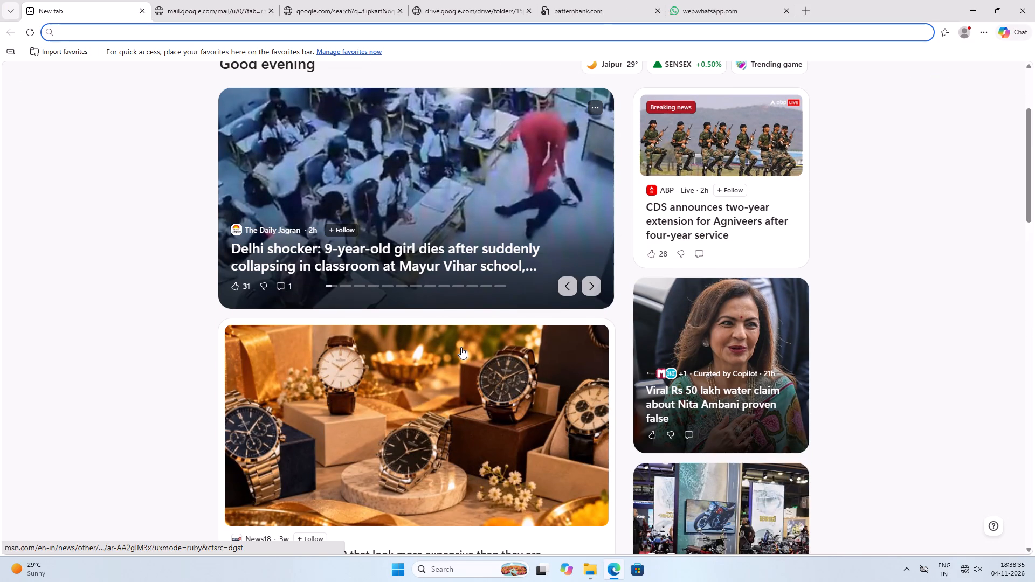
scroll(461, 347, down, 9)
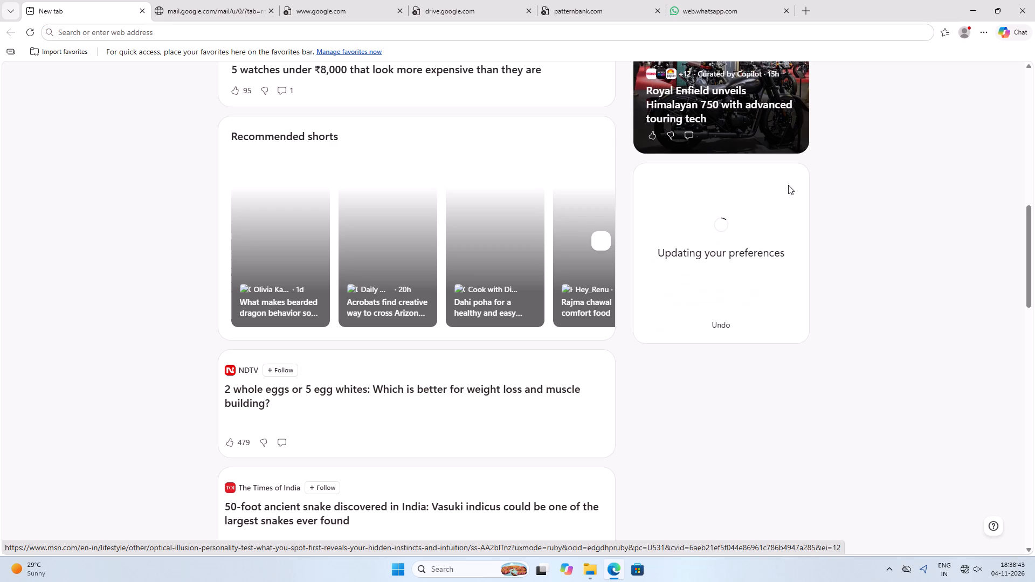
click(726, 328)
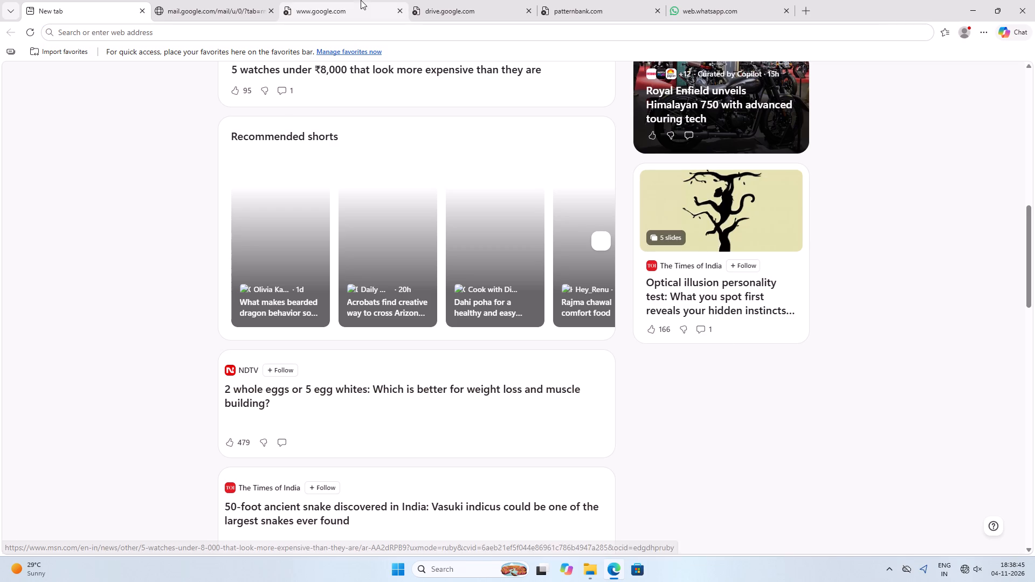
Close the mail.google.com tab.
click(190, 0)
click(272, 11)
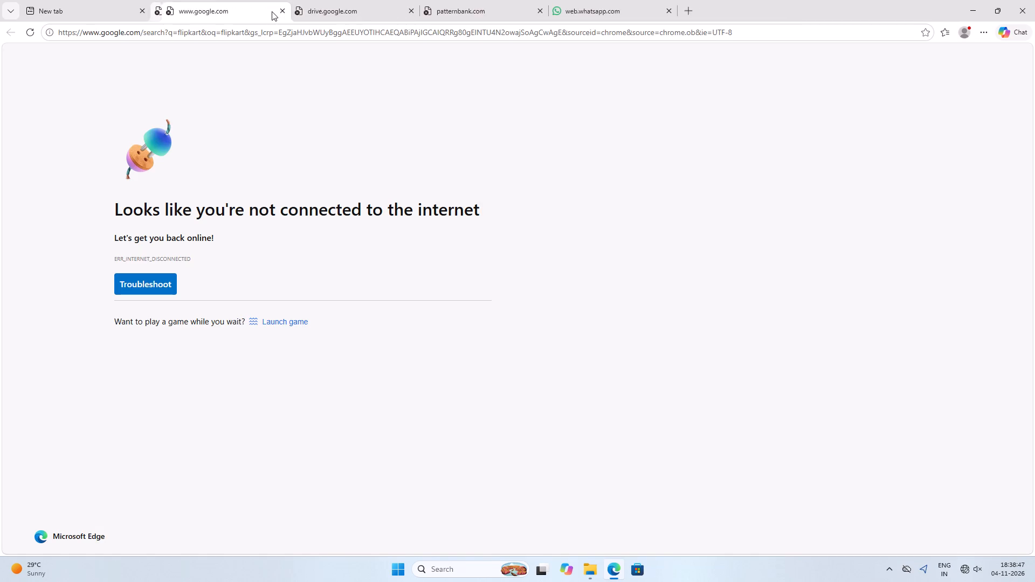
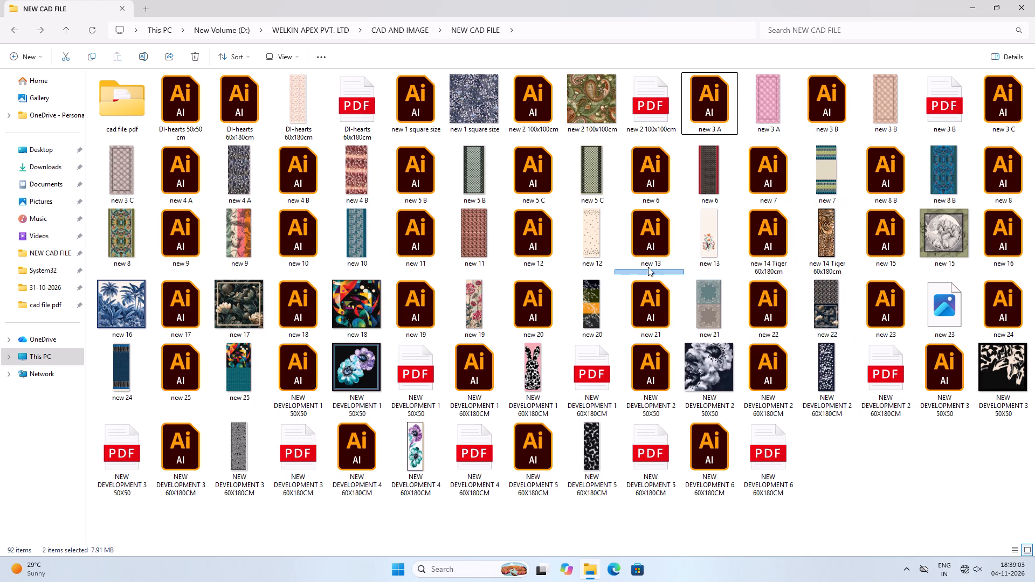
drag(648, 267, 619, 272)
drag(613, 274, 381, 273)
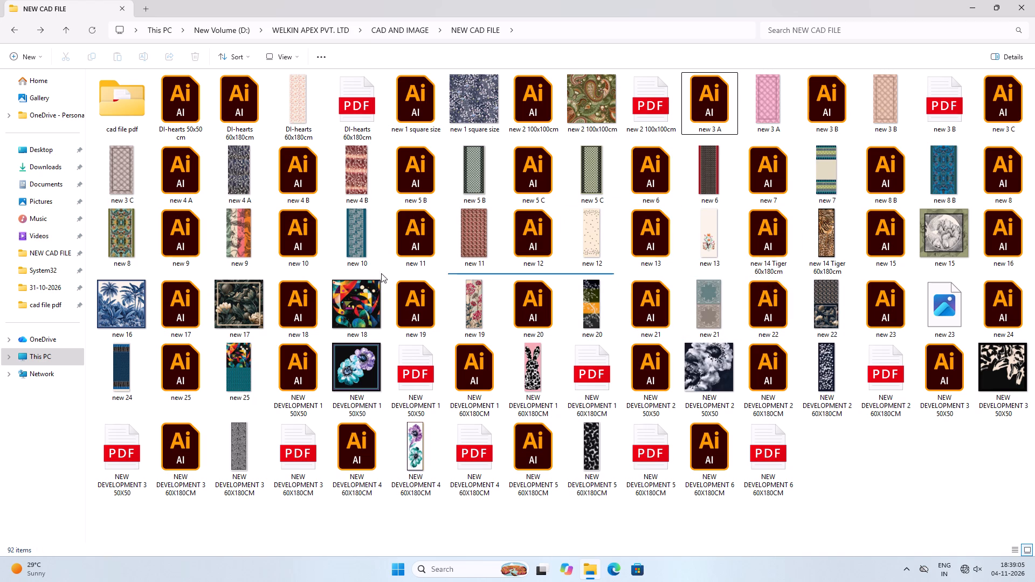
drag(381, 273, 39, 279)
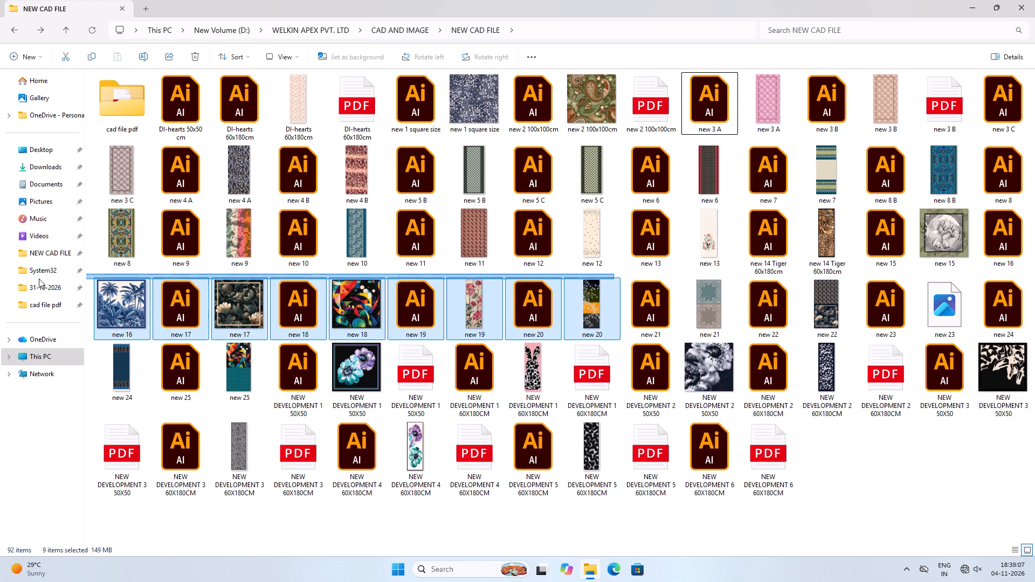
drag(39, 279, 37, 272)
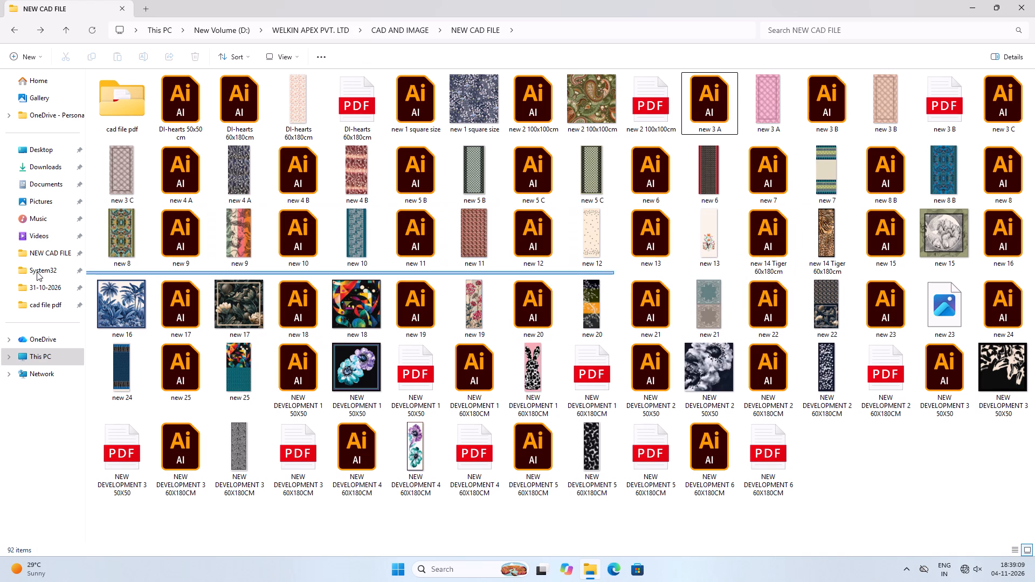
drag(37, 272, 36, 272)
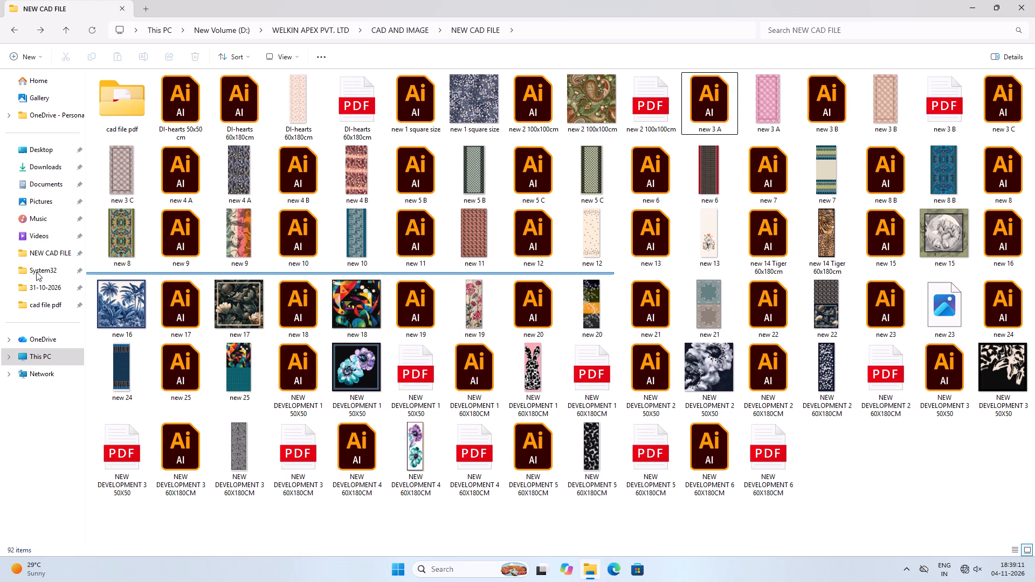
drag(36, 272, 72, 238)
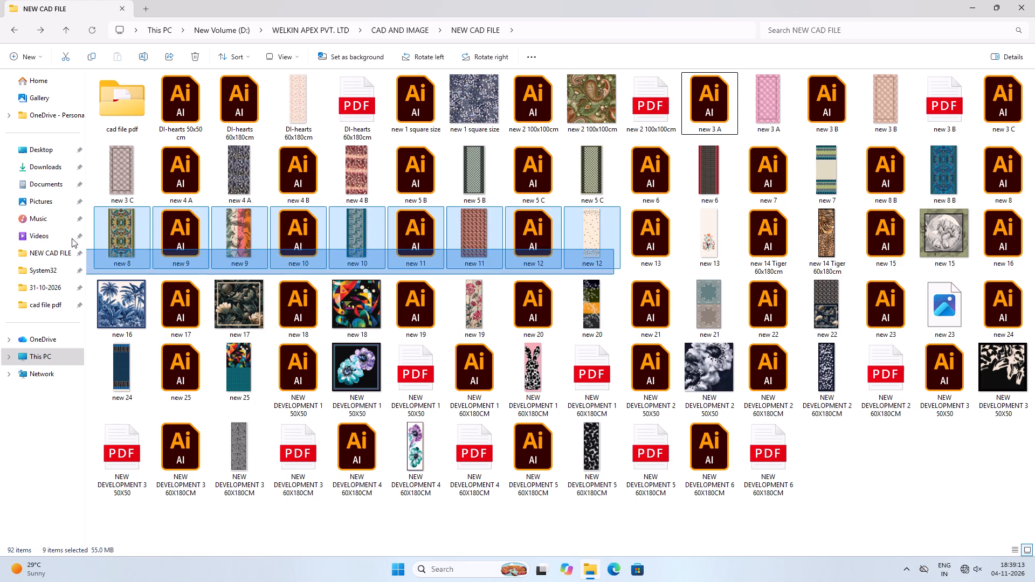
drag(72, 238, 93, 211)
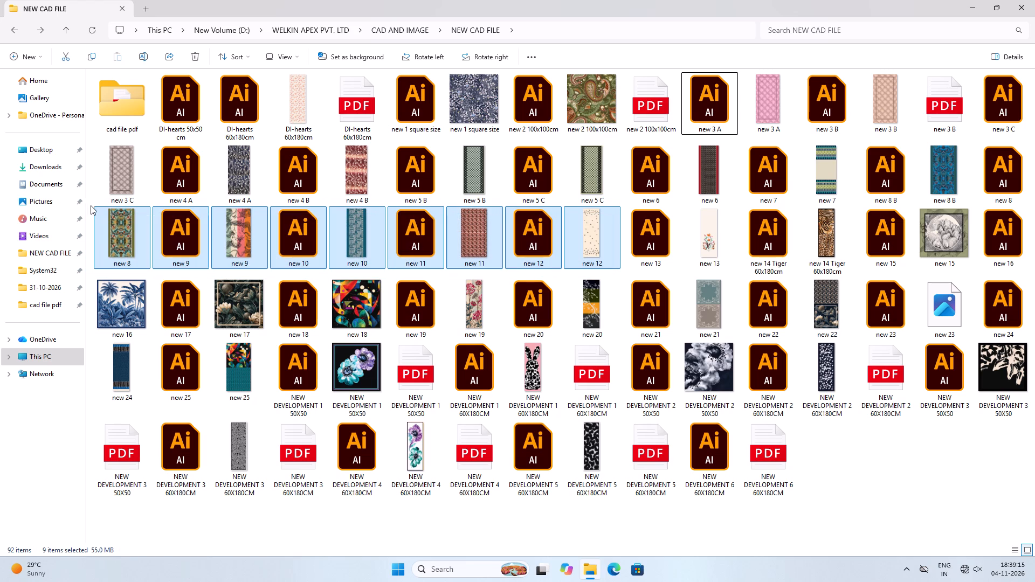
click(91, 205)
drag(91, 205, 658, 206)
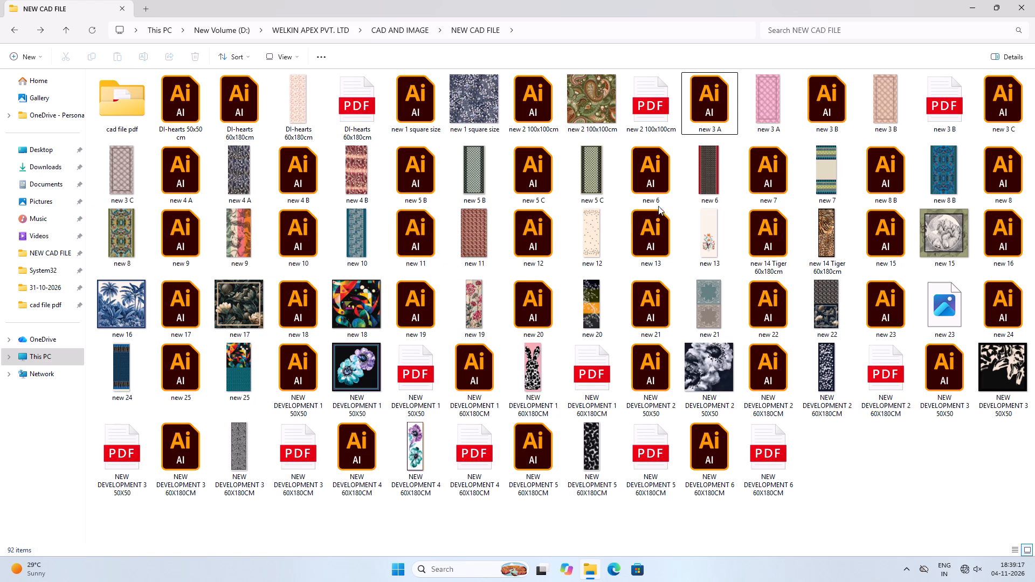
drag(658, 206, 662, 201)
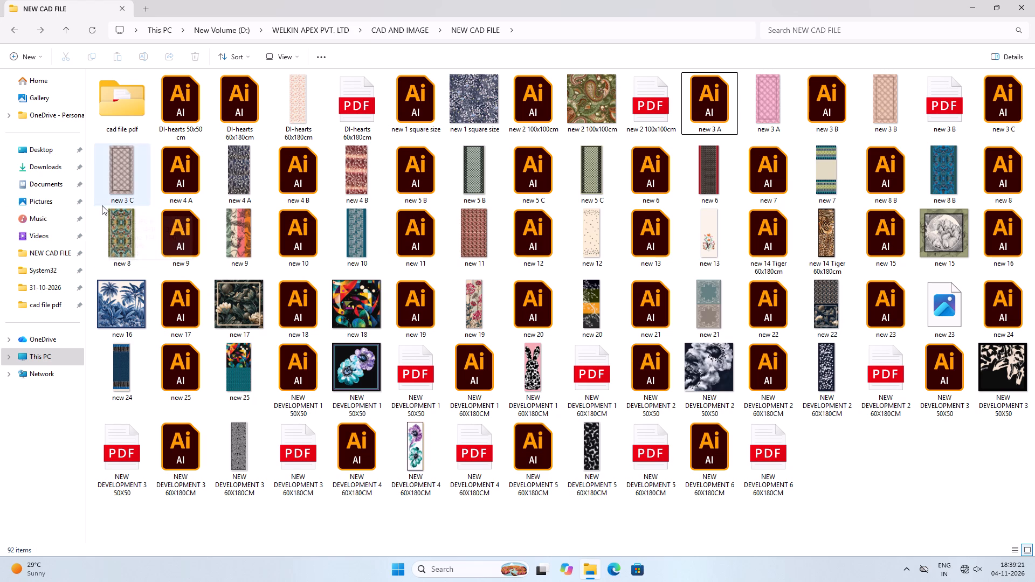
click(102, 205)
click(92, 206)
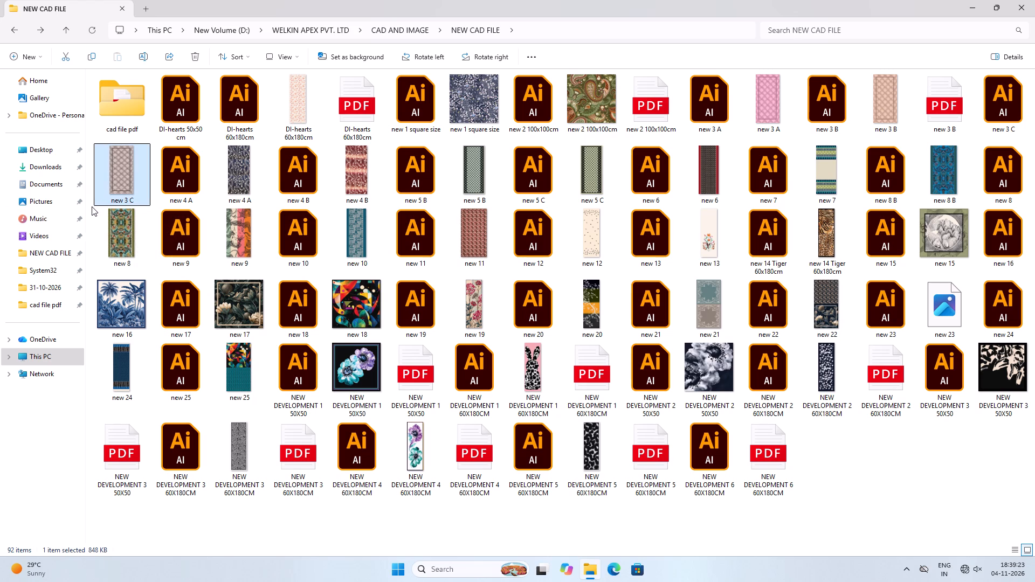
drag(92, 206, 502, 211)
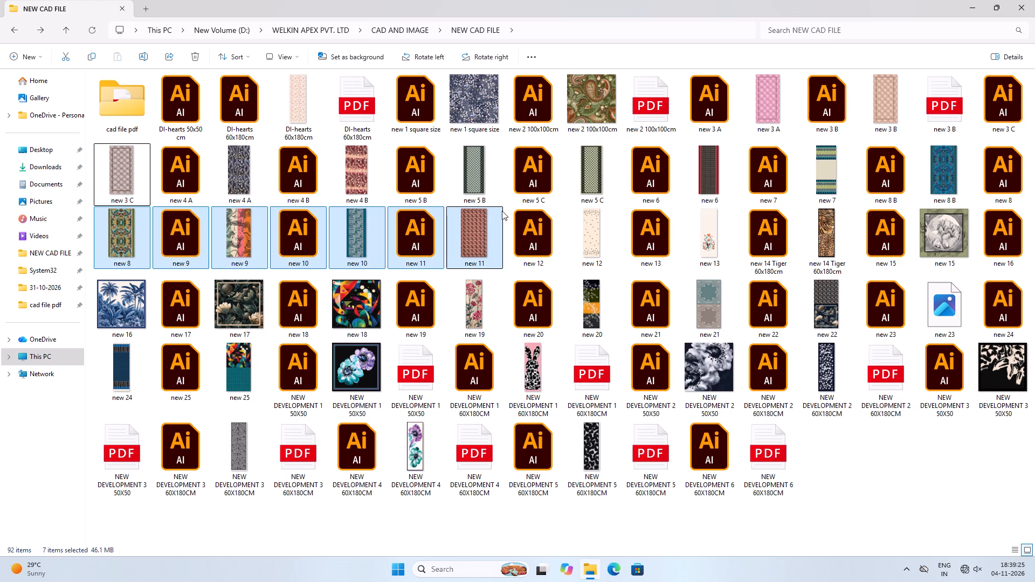
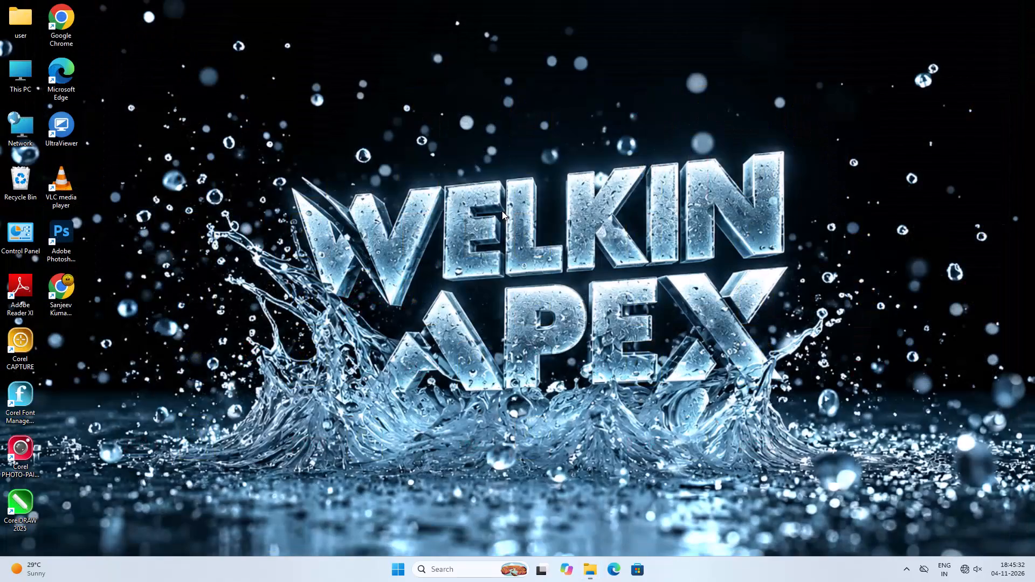
Open the Shut Down Windows dialog from the desktop.
key(alt+F4)
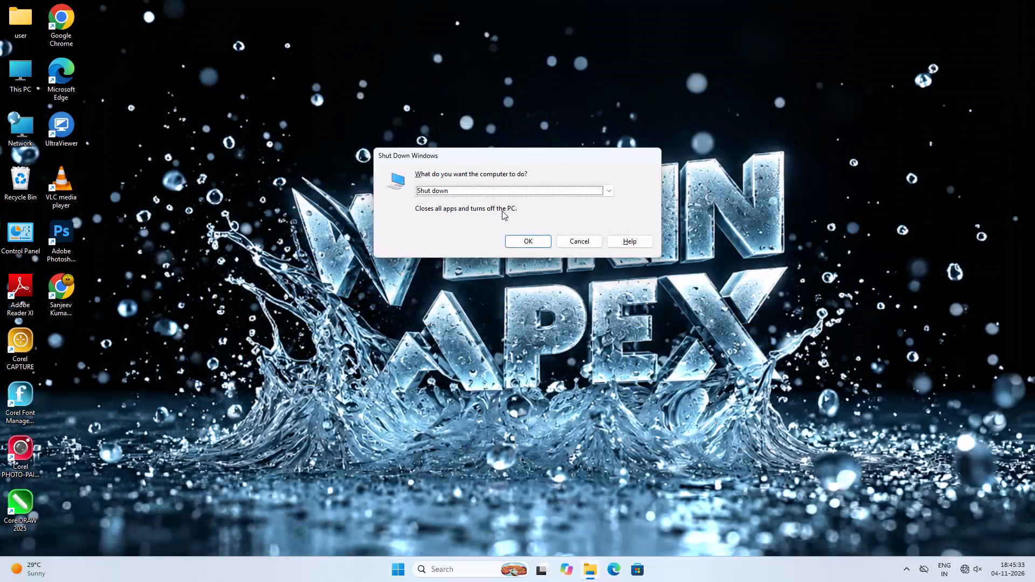